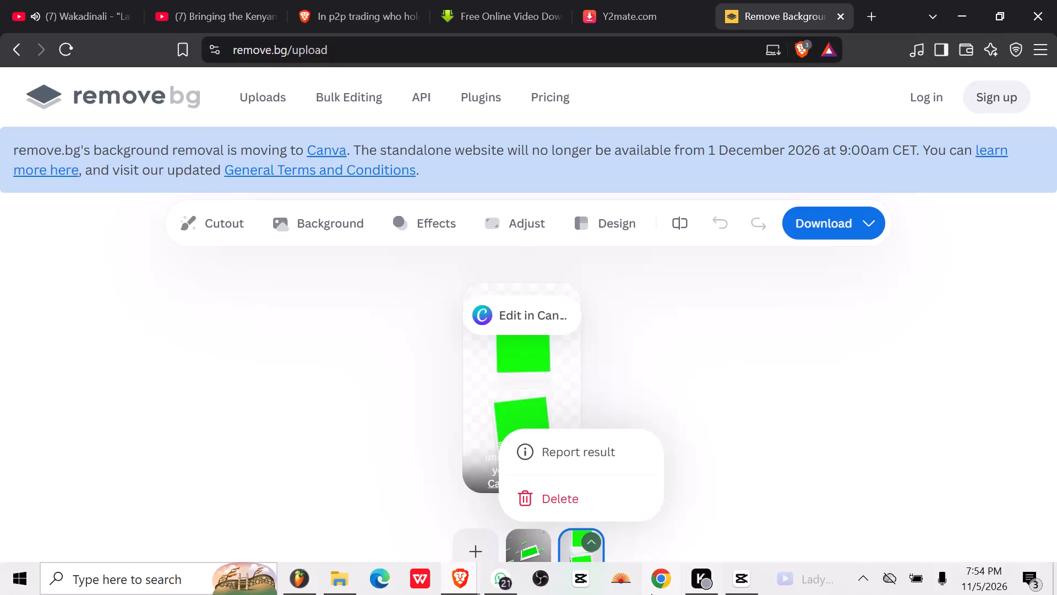
Switch from the background removal page to the open CapCut project 1104.
{"action": "left_click", "coordinate": [731, 584]}
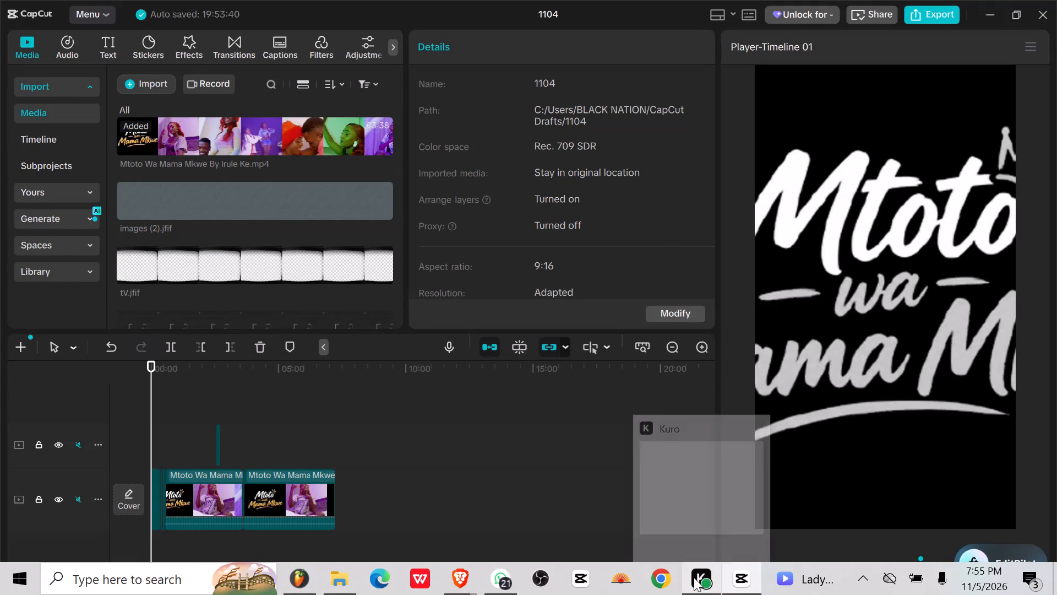
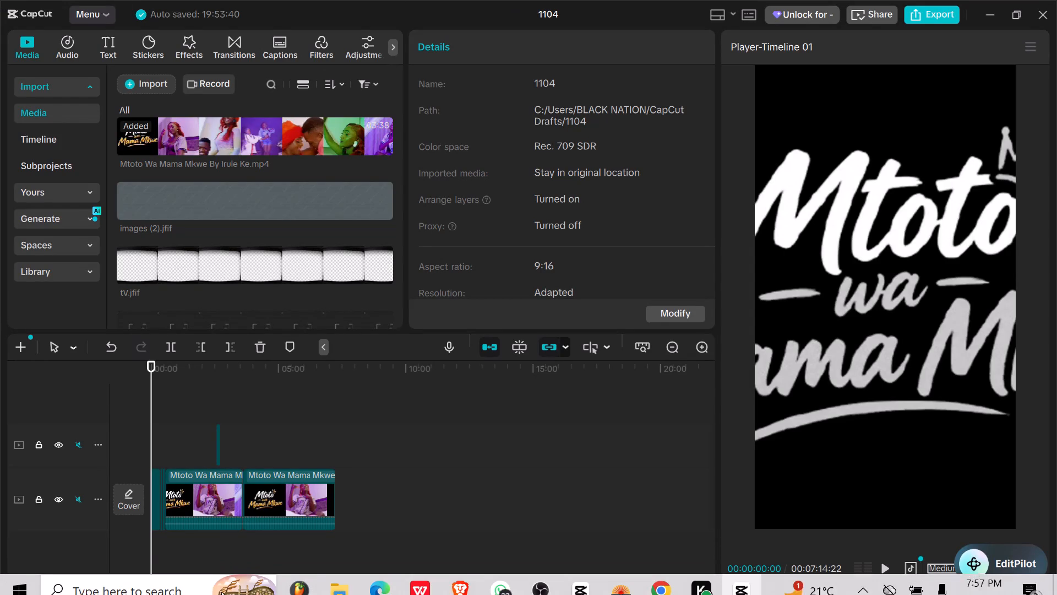
Play the timeline from the beginning to preview the current edit.
{"action": "key", "text": "space"}
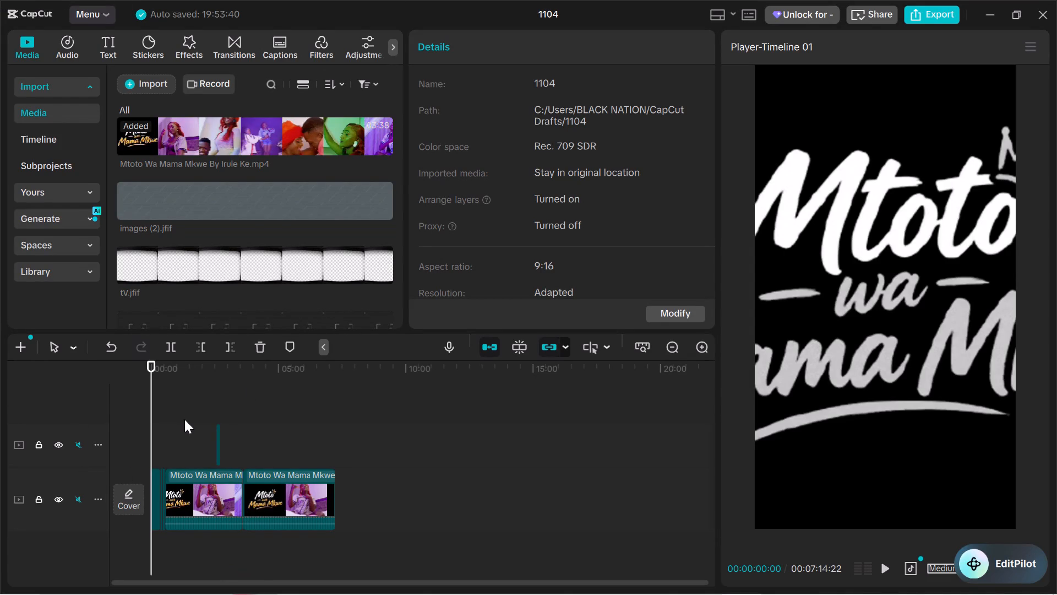
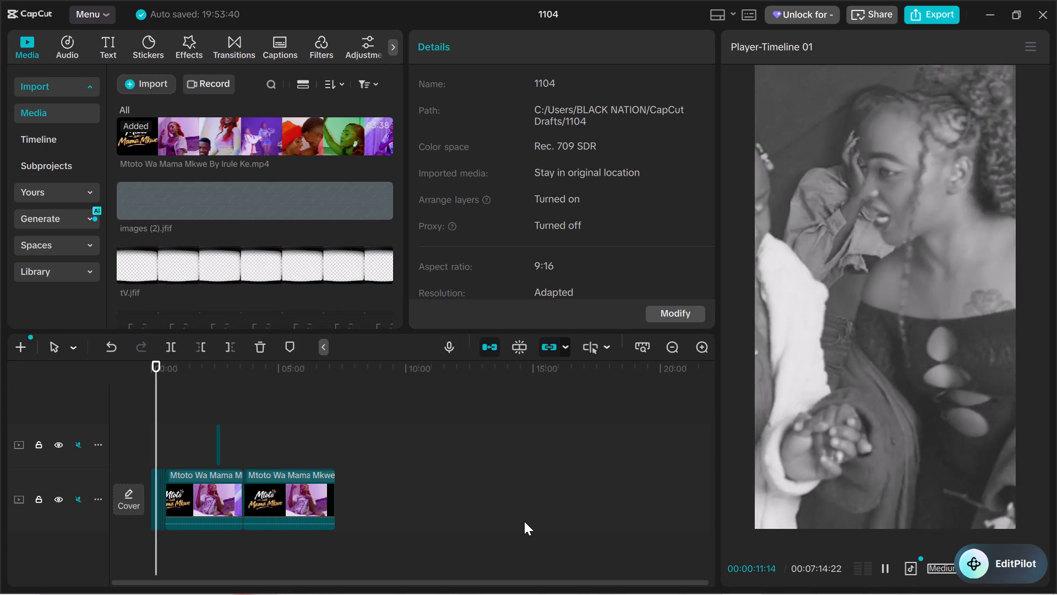
Preview the black-and-white opening shots, pausing and resuming playback between about 12 and 14 seconds on the timeline.
{"action": "key", "text": "space"}
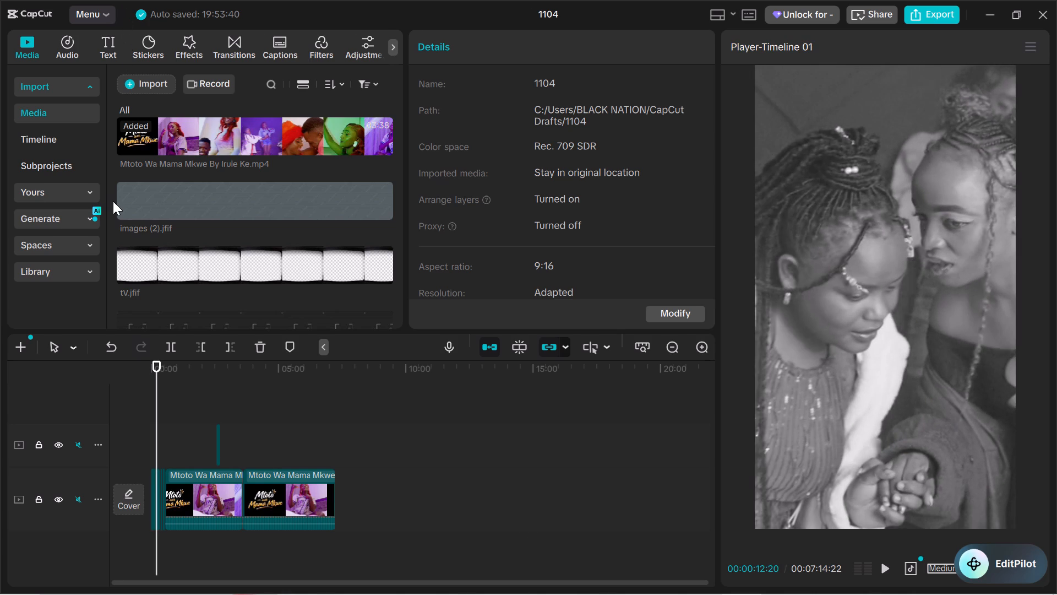
{"action": "key", "text": "space"}
{"action": "key", "text": "space"}
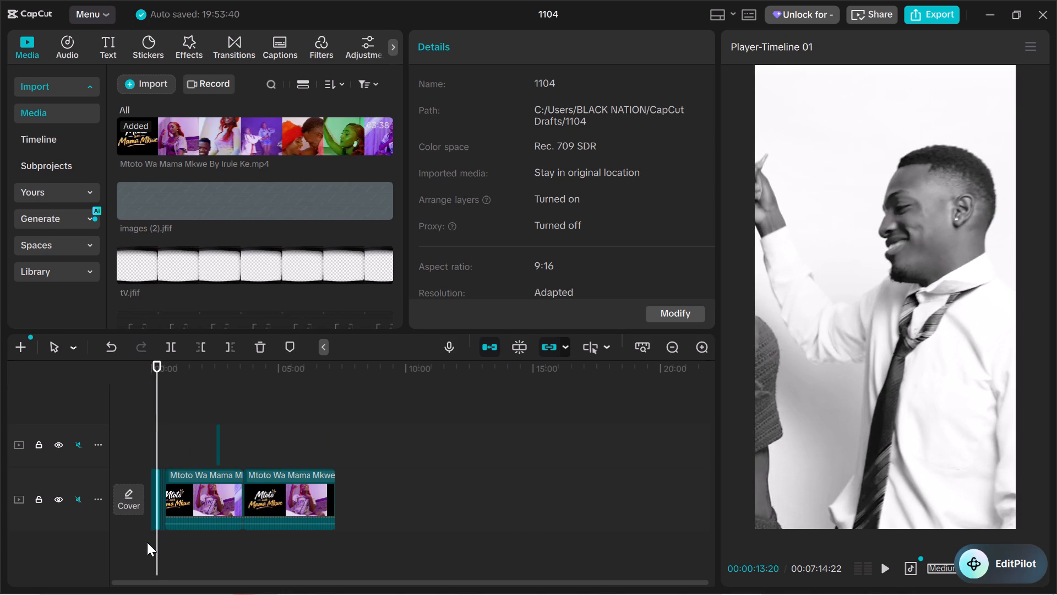
{"action": "key", "text": "space"}
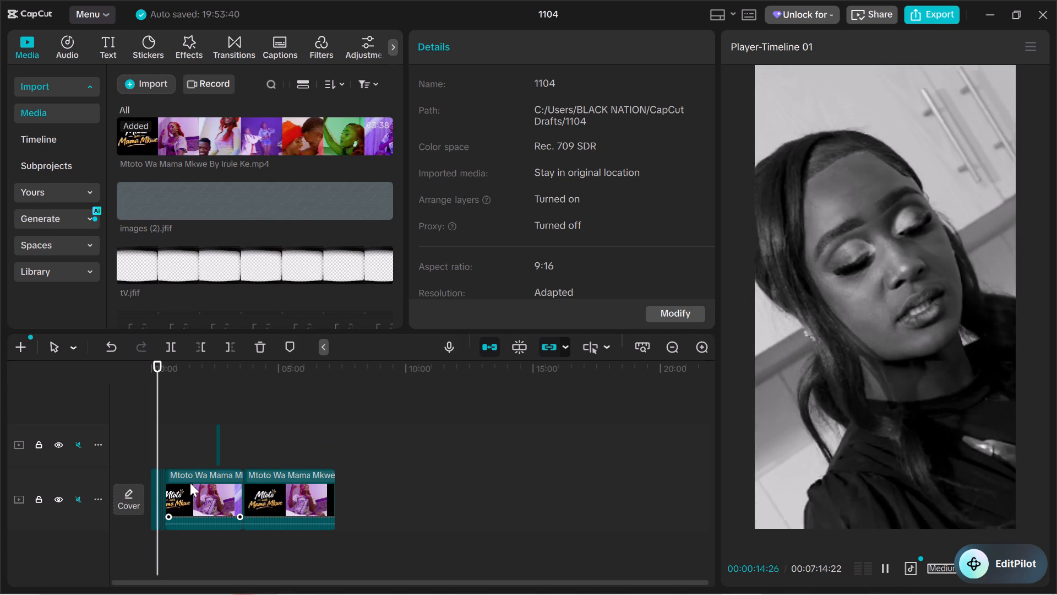
Preview the black-and-white shots between about 14 and 21 seconds on the timeline, pausing and resuming playback to examine the cuts.
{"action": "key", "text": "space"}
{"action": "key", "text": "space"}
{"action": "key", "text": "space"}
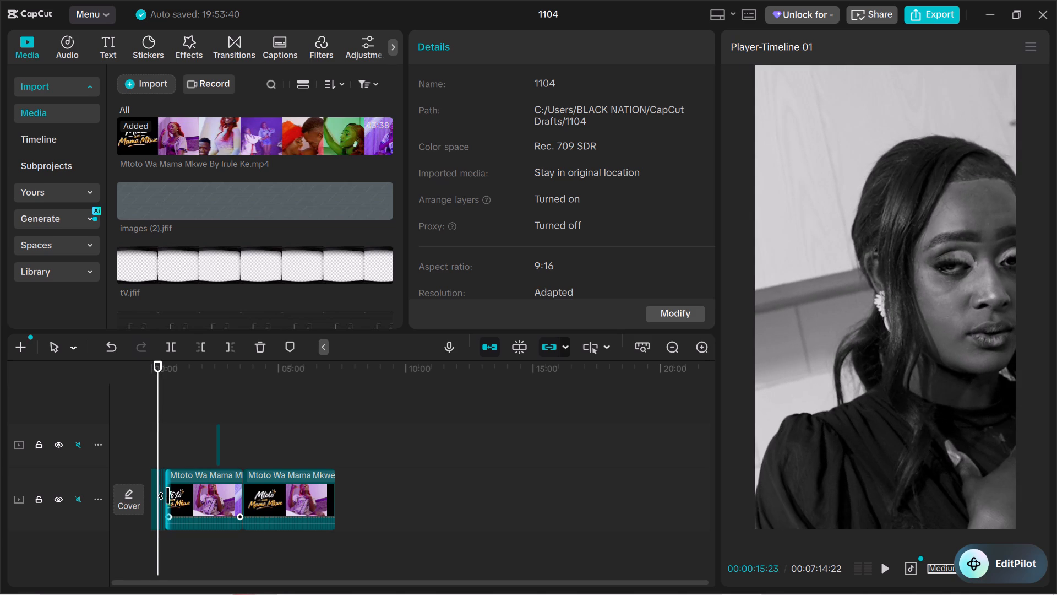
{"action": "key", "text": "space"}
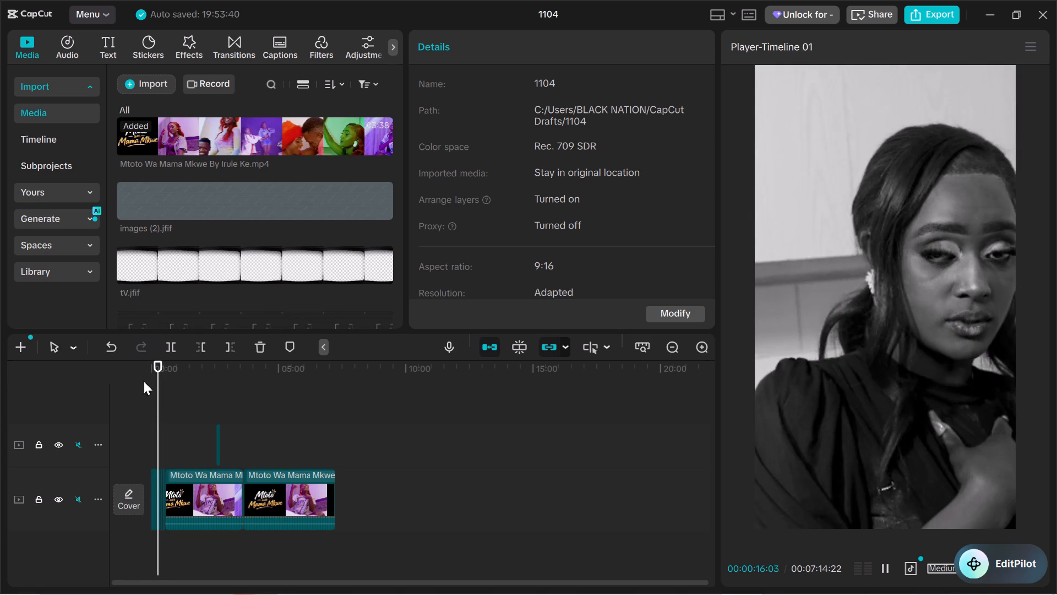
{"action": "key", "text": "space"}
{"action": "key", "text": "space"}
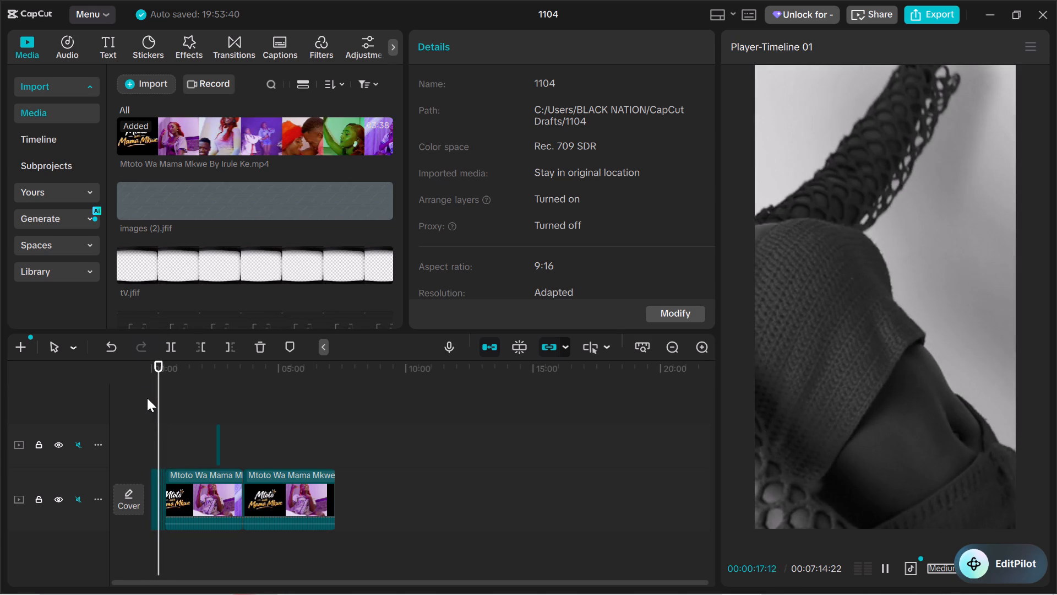
{"action": "key", "text": "Menu"}
{"action": "key", "text": "ctrl+equal"}
{"action": "key", "text": "ctrl+equal"}
{"action": "key", "text": "ctrl+equal"}
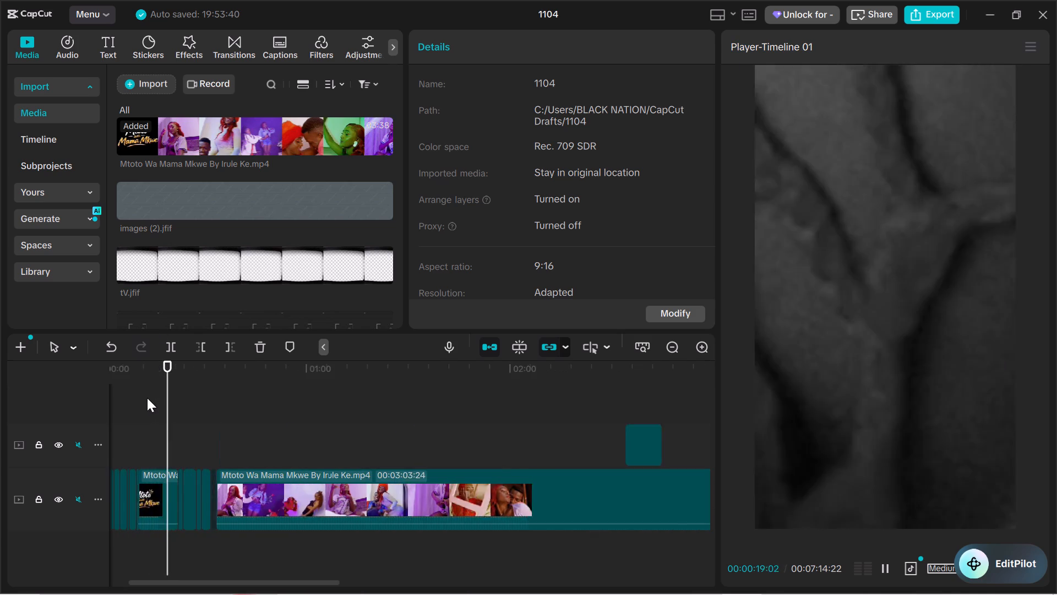
{"action": "key", "text": "ctrl+equal"}
{"action": "key", "text": "ctrl+equal"}
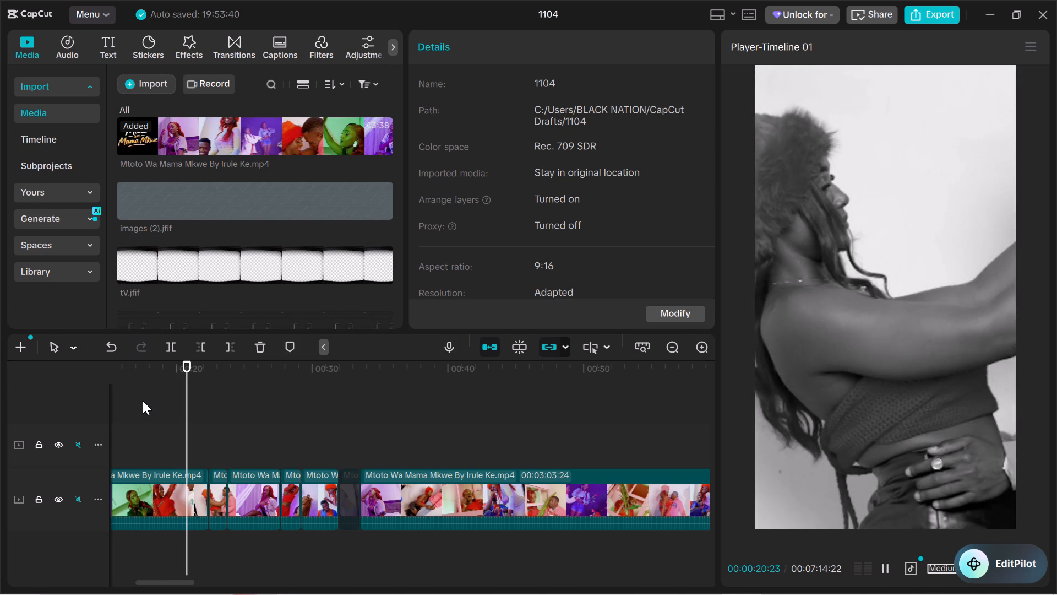
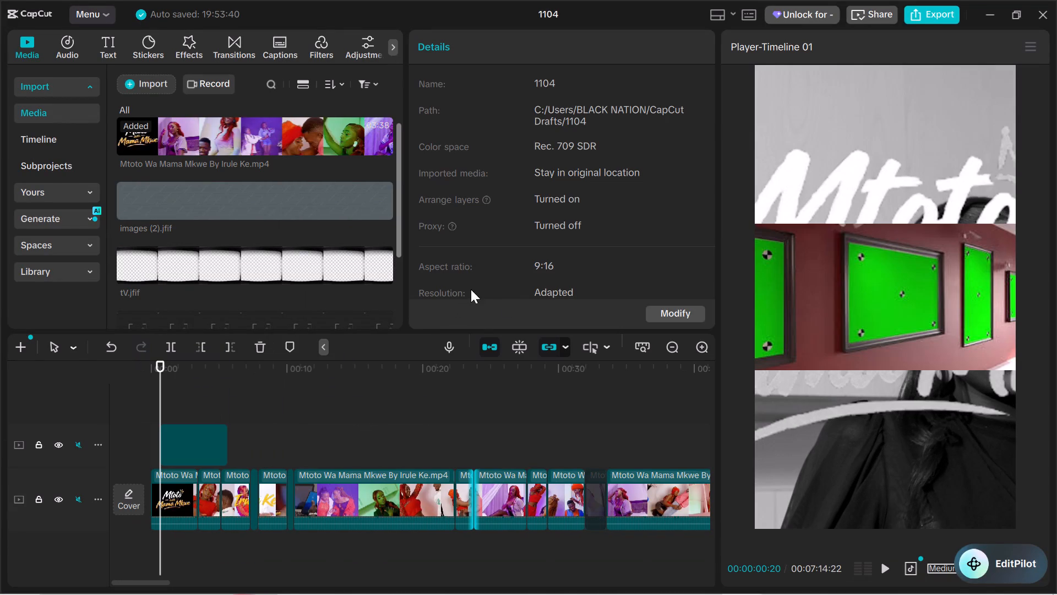
Switch from the CapCut project to the Downloads folder window in File Explorer.
{"action": "left_click", "coordinate": [350, 582]}
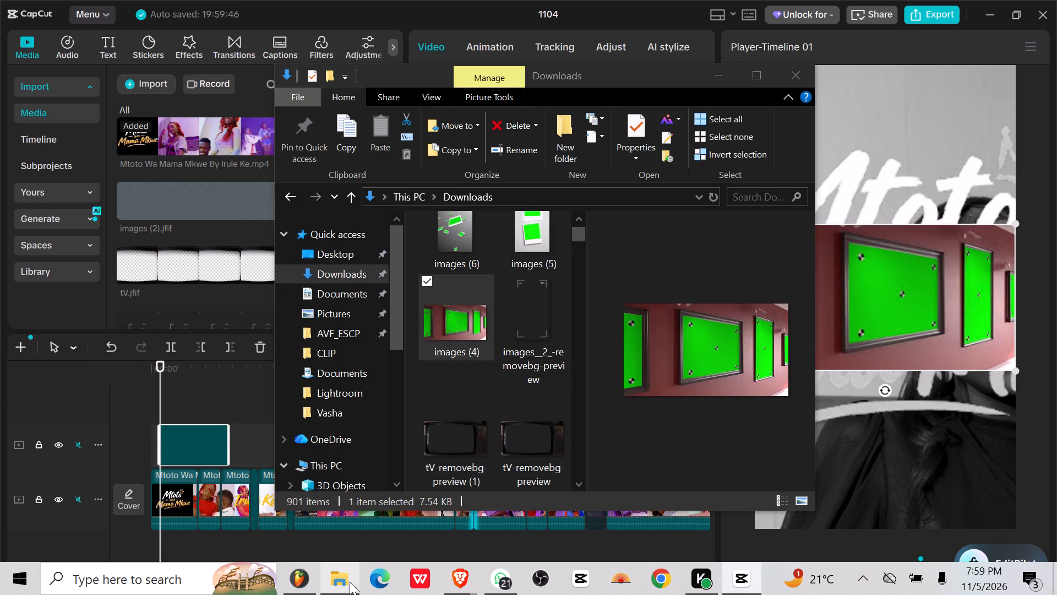
Add images (5) and images (6) from the Downloads folder to the timeline as overlays above the song video.
{"action": "left_click_drag", "start_coordinate": [528, 255], "coordinate": [205, 407]}
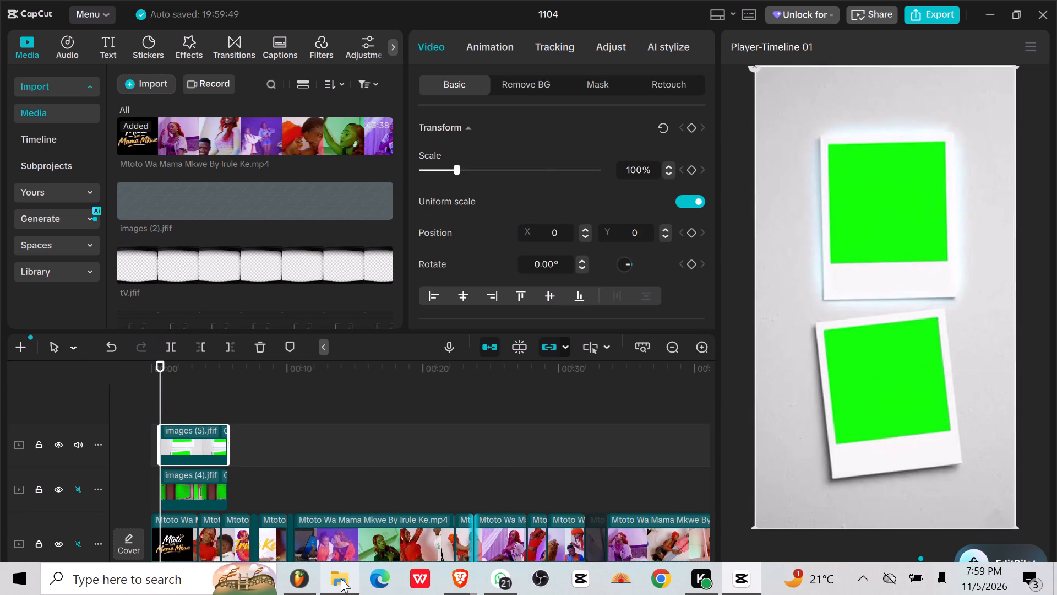
{"action": "left_click", "coordinate": [337, 576]}
{"action": "left_click_drag", "start_coordinate": [464, 239], "coordinate": [198, 412]}
Spread the overlays along the timeline: images (4) near the start, images (6) from about 5 seconds, images (5) from about 14 seconds.
{"action": "left_click_drag", "start_coordinate": [208, 445], "coordinate": [274, 480]}
{"action": "scroll", "coordinate": [302, 461], "scroll_direction": "down", "scroll_amount": 4}
{"action": "left_click_drag", "start_coordinate": [218, 413], "coordinate": [362, 438]}
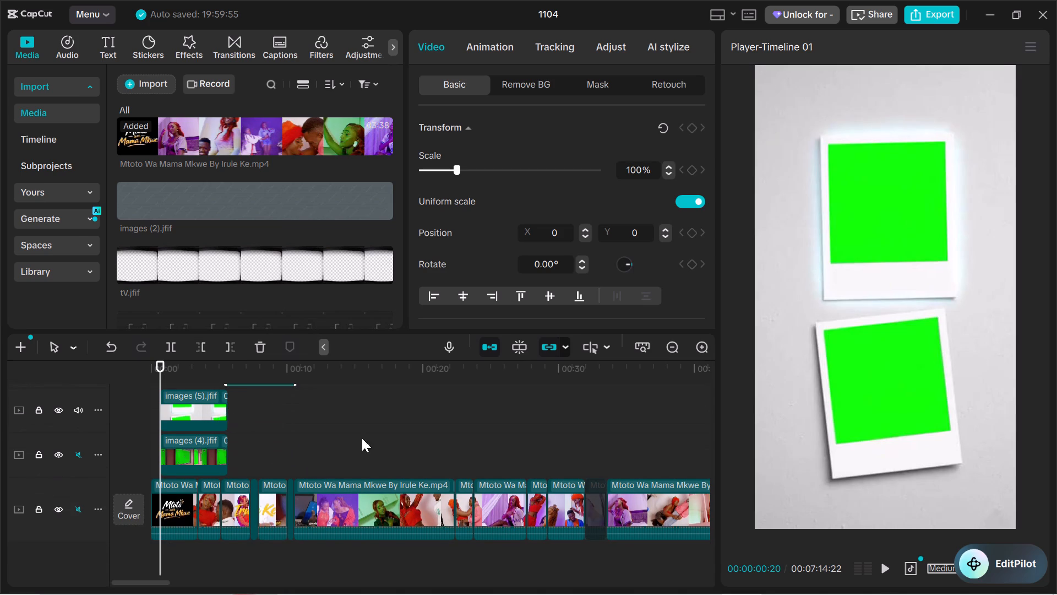
{"action": "left_click_drag", "start_coordinate": [362, 438], "coordinate": [407, 438]}
{"action": "left_click", "coordinate": [196, 458]}
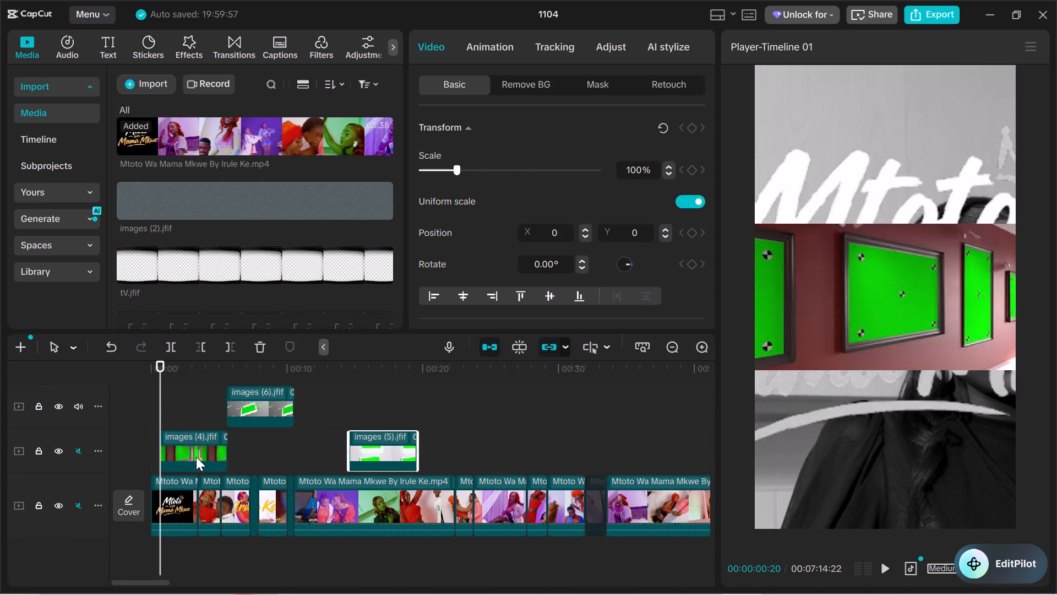
{"action": "left_click_drag", "start_coordinate": [196, 457], "coordinate": [186, 459]}
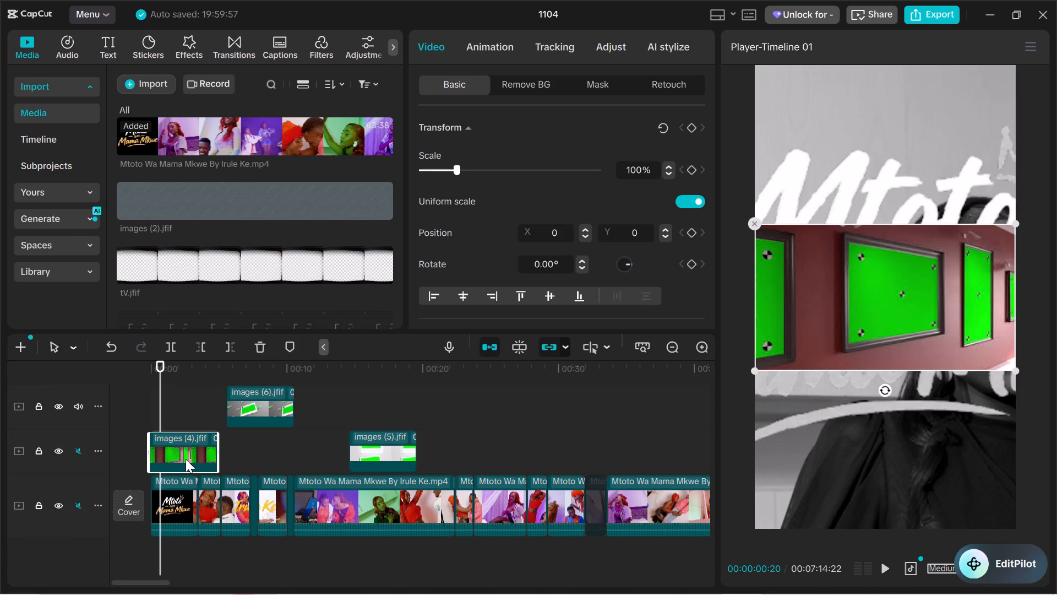
{"action": "left_click_drag", "start_coordinate": [186, 459], "coordinate": [192, 464]}
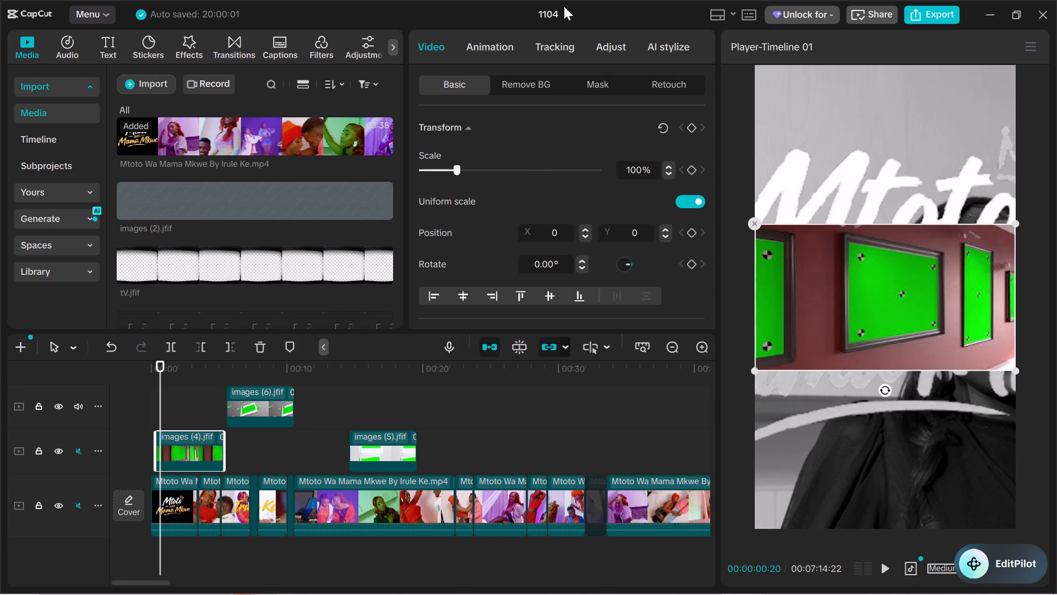
Enable Chroma key on the images (4) overlay and pick the green inside its large picture frame as the key colour.
{"action": "left_click", "coordinate": [537, 88]}
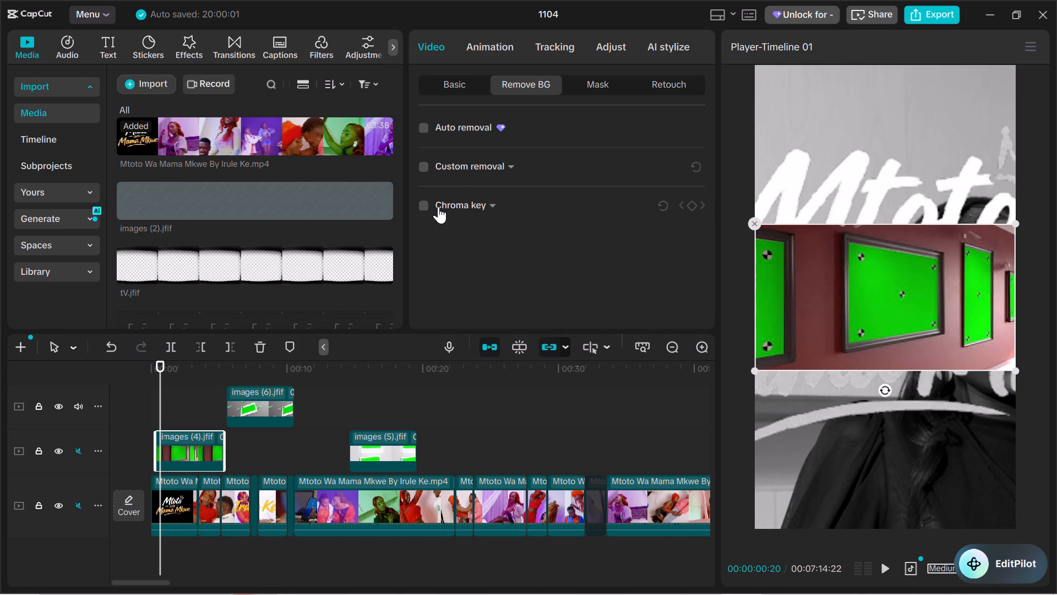
{"action": "left_click", "coordinate": [424, 203]}
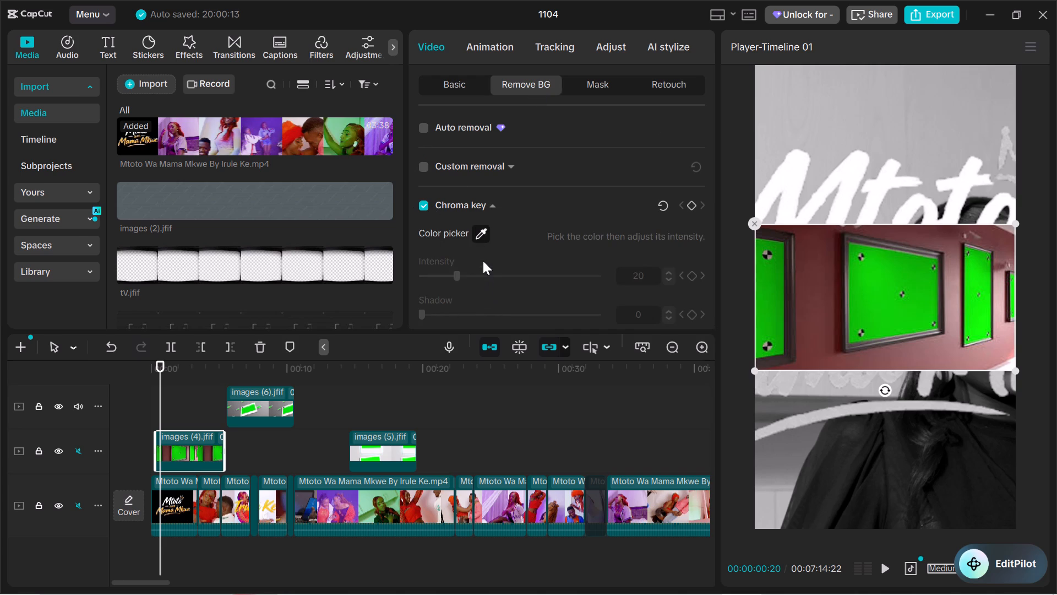
{"action": "left_click", "coordinate": [485, 239]}
{"action": "left_click", "coordinate": [478, 237]}
{"action": "left_click", "coordinate": [867, 297]}
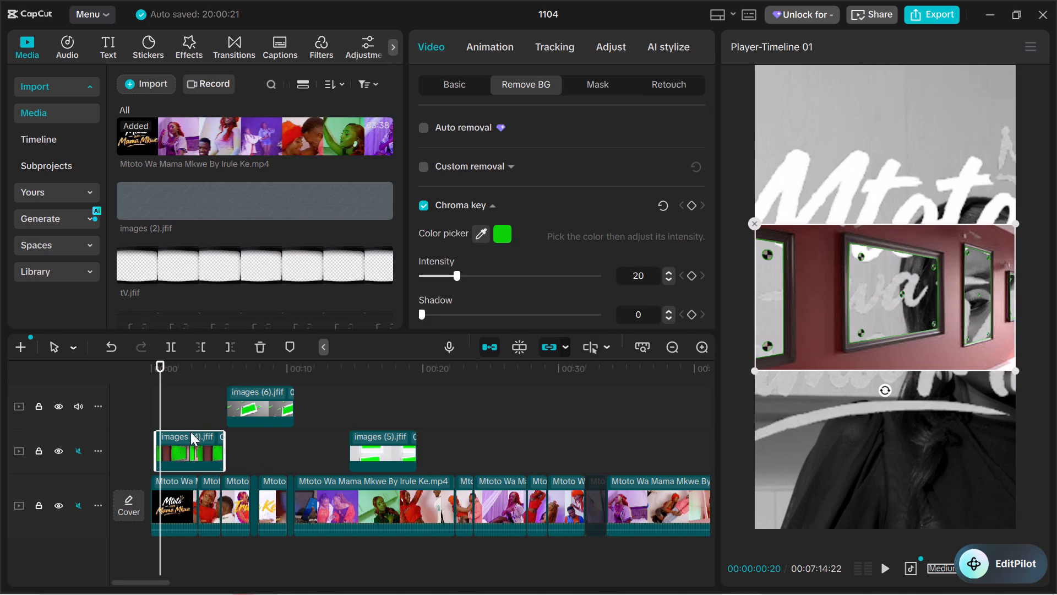
Enable Chroma key on the images (6) overlay and pick the green of its largest floating photo frame as the key colour.
{"action": "left_click_drag", "start_coordinate": [161, 388], "coordinate": [255, 389]}
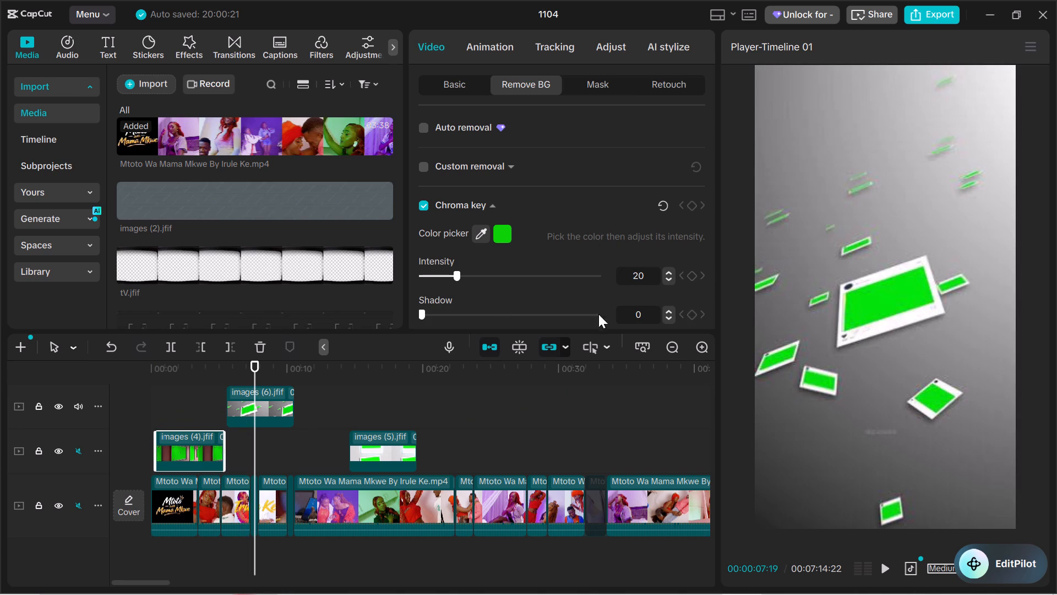
{"action": "left_click", "coordinate": [470, 230]}
{"action": "left_click", "coordinate": [480, 237]}
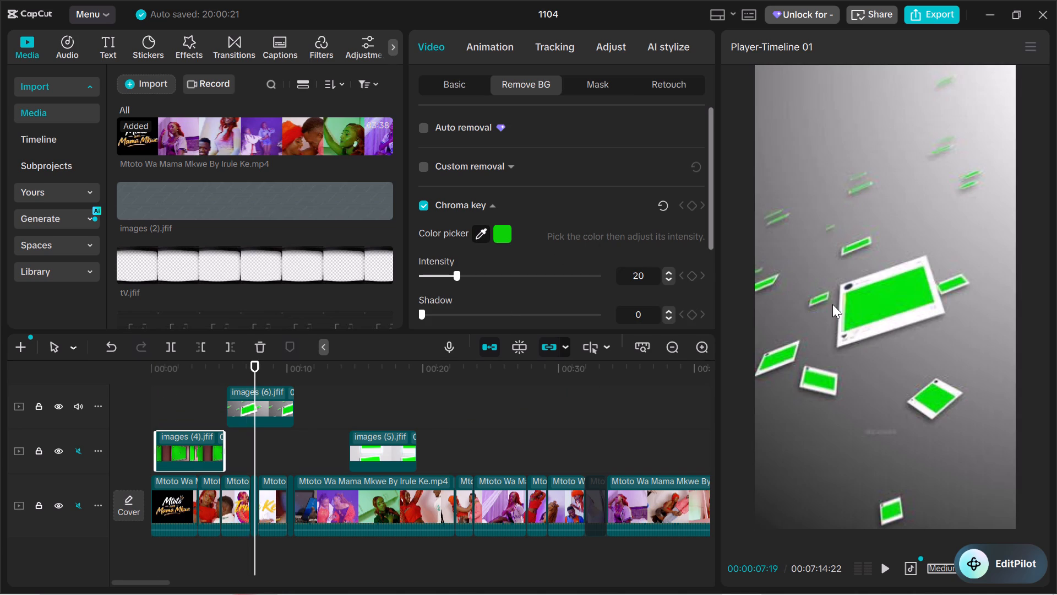
{"action": "left_click", "coordinate": [876, 304]}
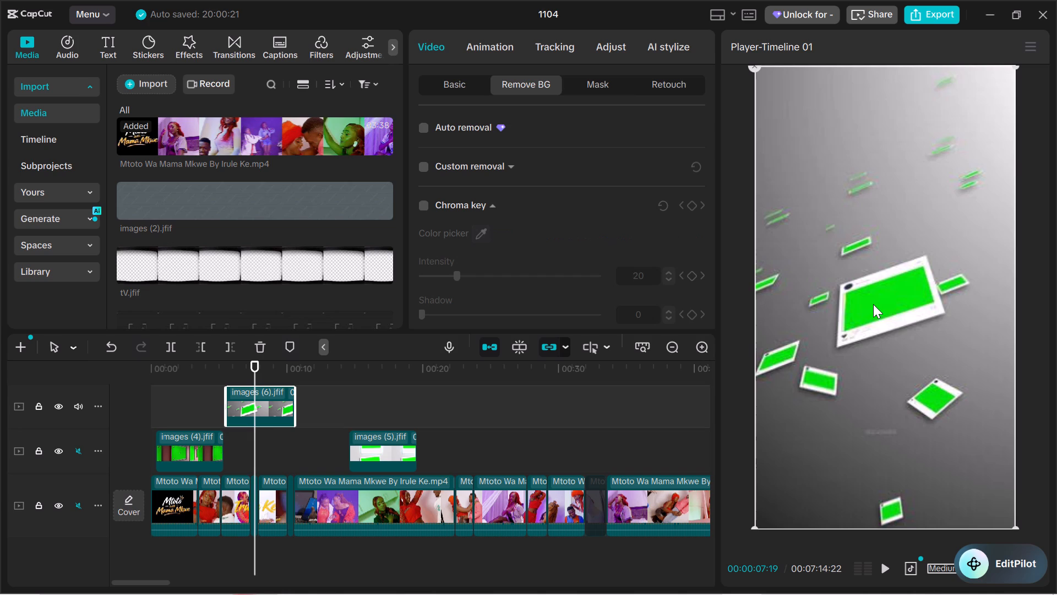
{"action": "left_click", "coordinate": [873, 304]}
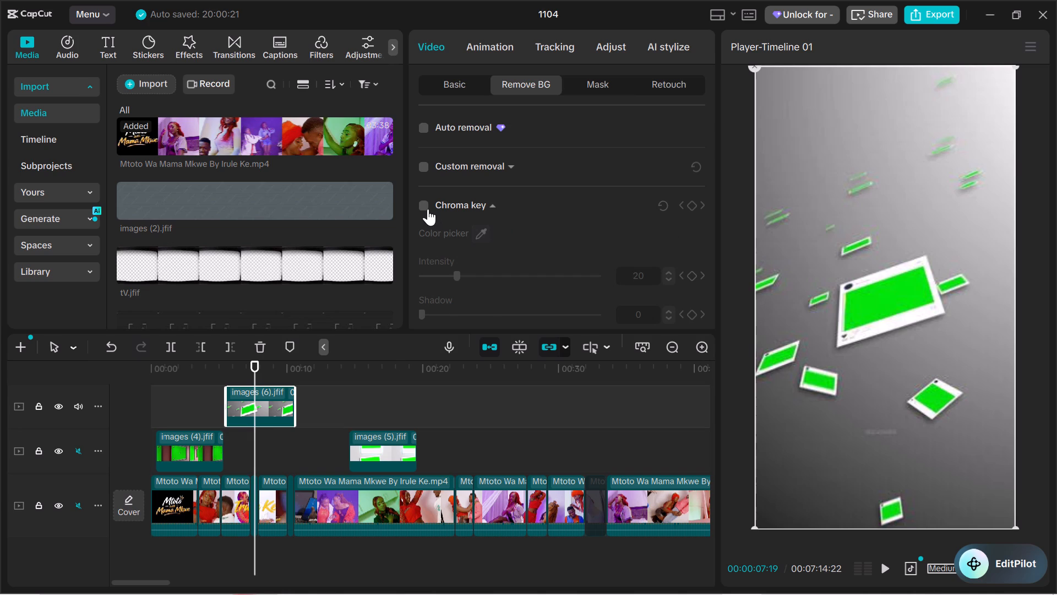
{"action": "left_click", "coordinate": [428, 209]}
{"action": "left_click", "coordinate": [479, 238]}
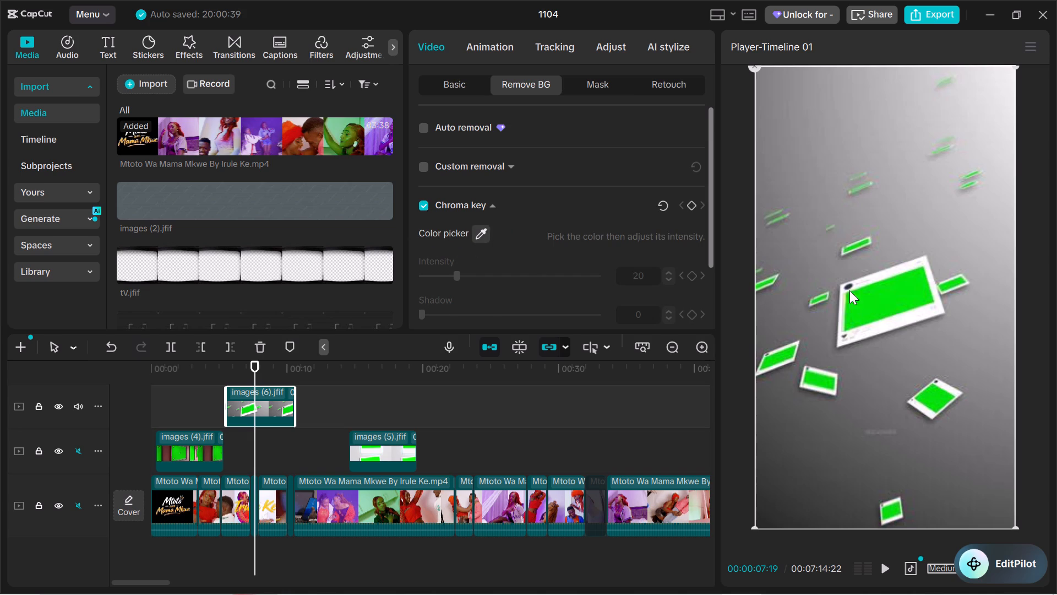
{"action": "left_click", "coordinate": [477, 241]}
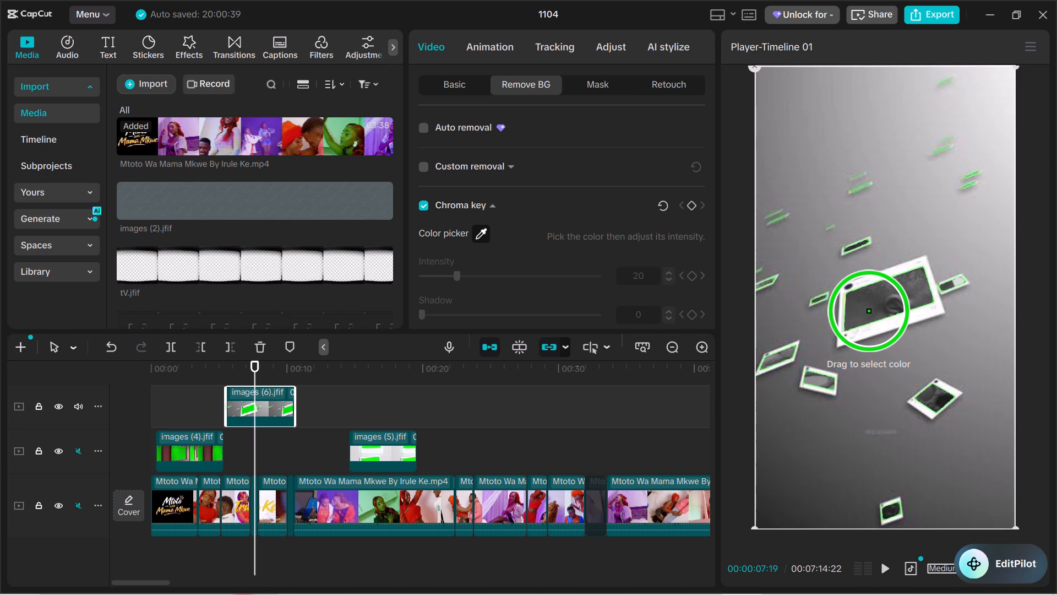
{"action": "left_click", "coordinate": [869, 311]}
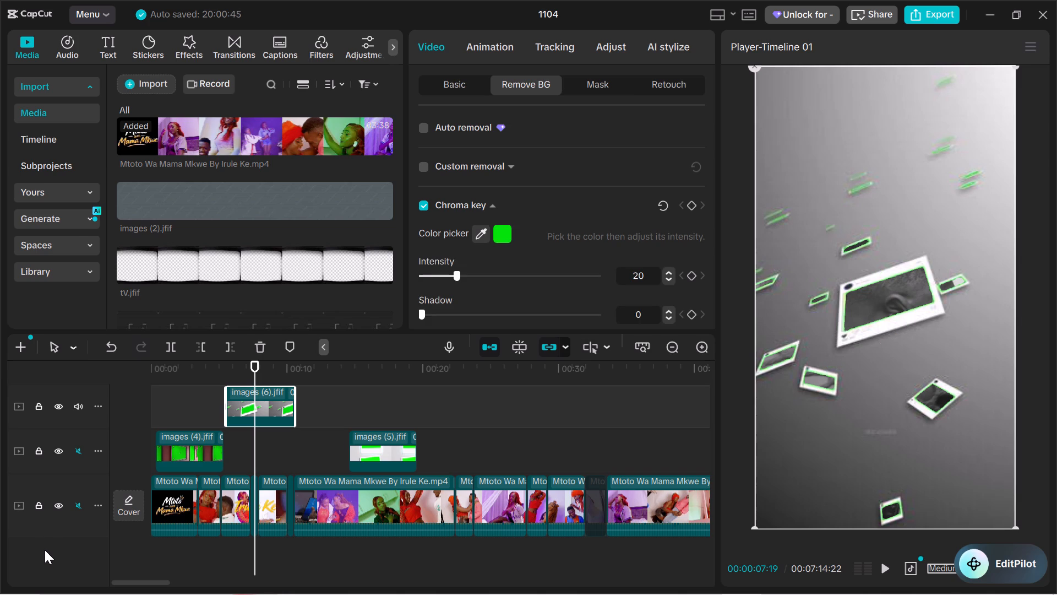
Preview the keyed images (6) overlay between about 7 and 9 seconds and select the short main-track clip beneath it.
{"action": "key", "text": "space"}
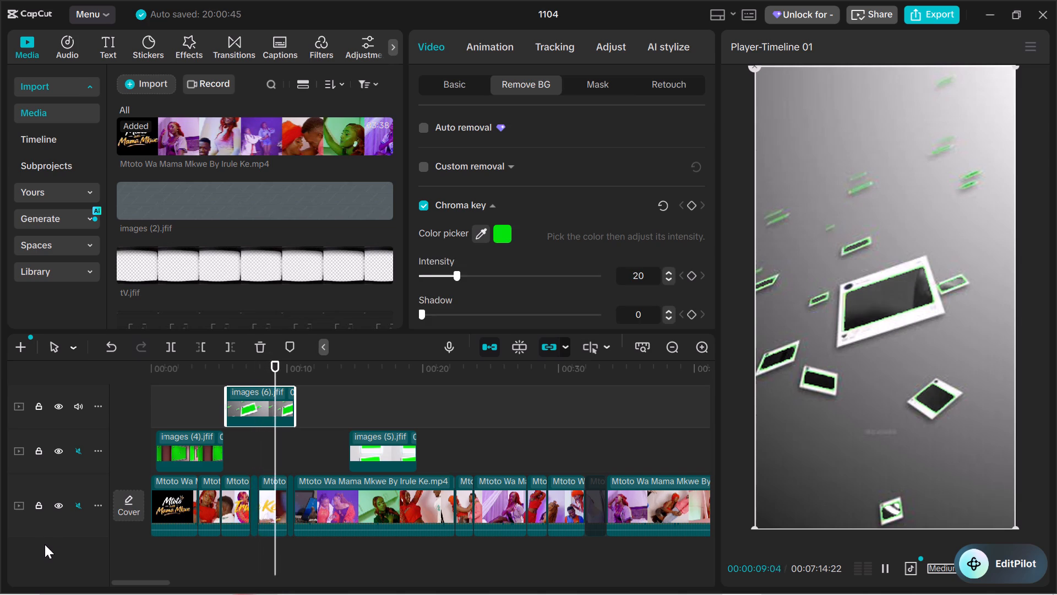
{"action": "key", "text": "space"}
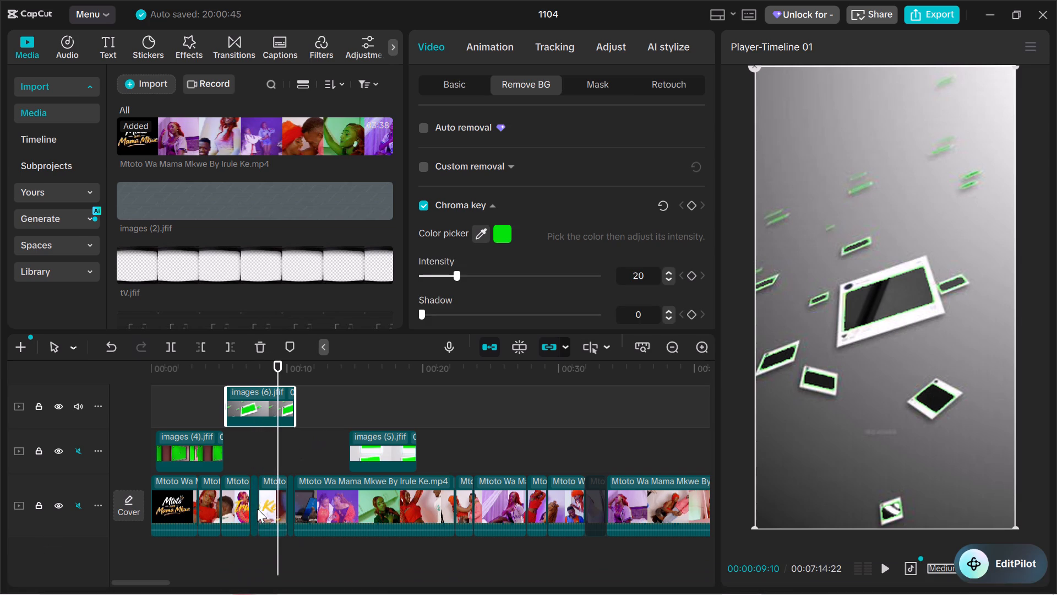
{"action": "left_click_drag", "start_coordinate": [280, 442], "coordinate": [275, 441]}
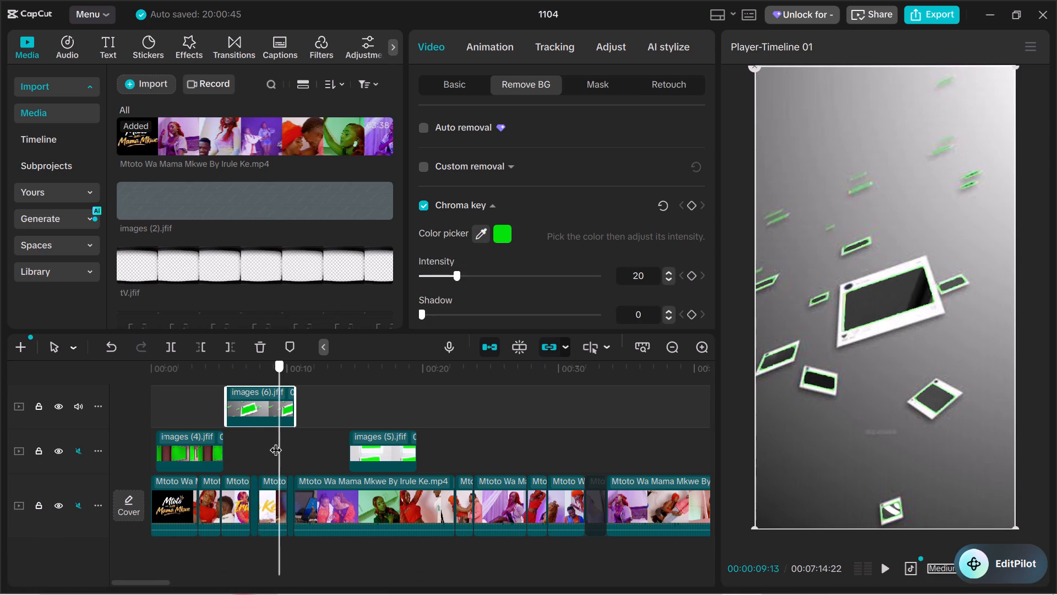
{"action": "left_click_drag", "start_coordinate": [275, 441], "coordinate": [266, 445]}
{"action": "left_click", "coordinate": [277, 509]}
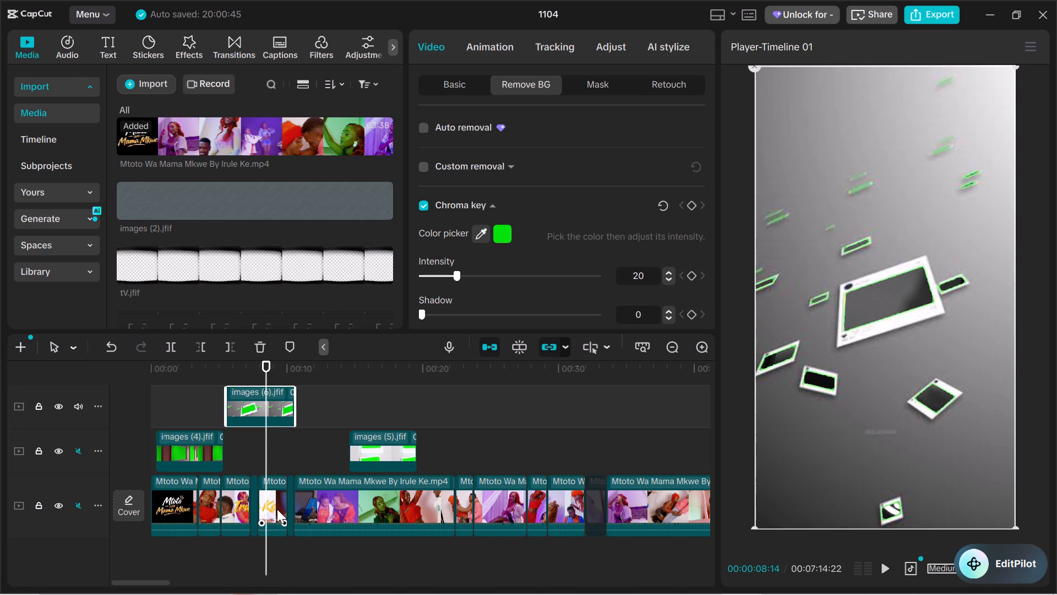
{"action": "left_click", "coordinate": [271, 519]}
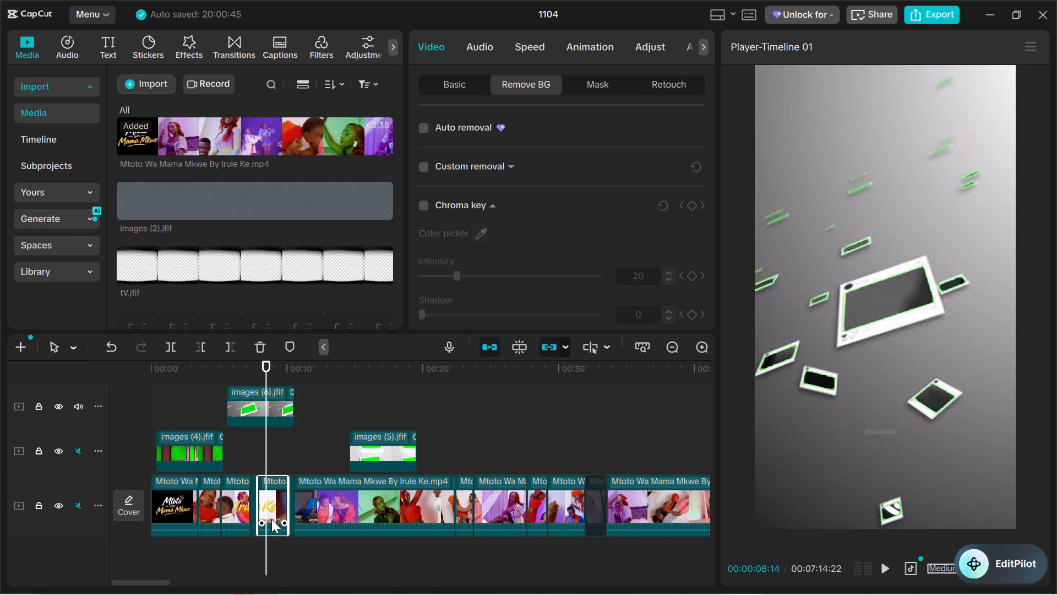
{"action": "left_click", "coordinate": [273, 508]}
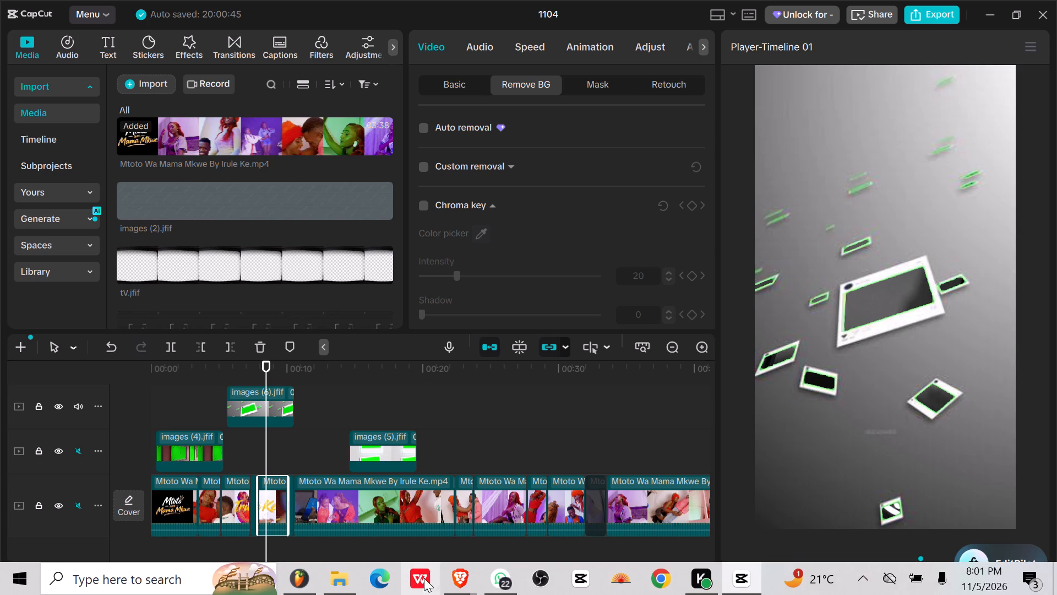
Play the timeline from the start to review the keyed images (4) overlay over the opening title shot.
{"action": "left_click_drag", "start_coordinate": [136, 371], "coordinate": [190, 374]}
{"action": "left_click_drag", "start_coordinate": [194, 373], "coordinate": [193, 374]}
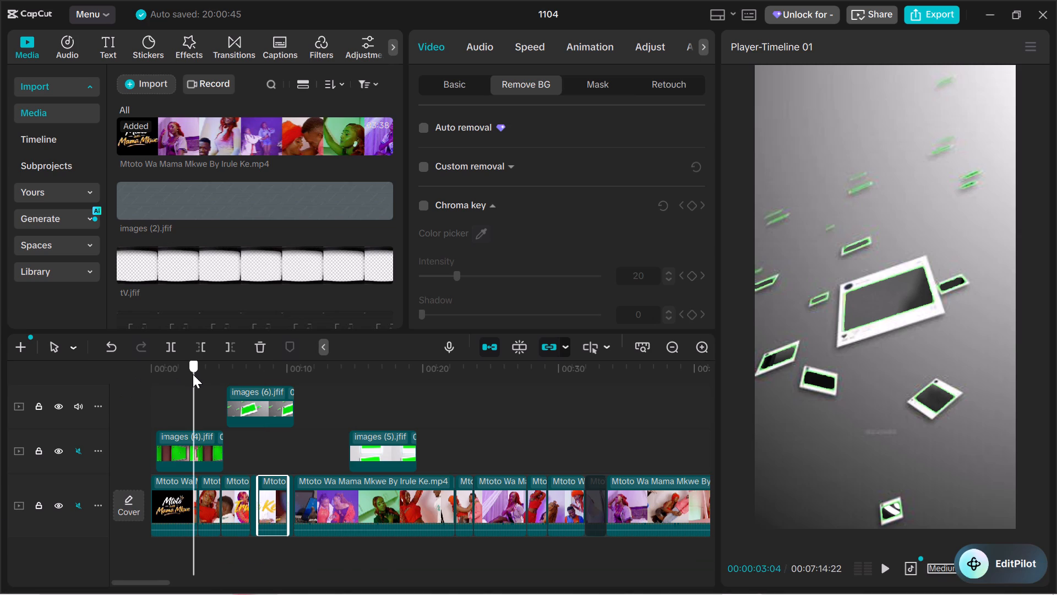
{"action": "left_click_drag", "start_coordinate": [193, 374], "coordinate": [77, 459]}
{"action": "key", "text": "space"}
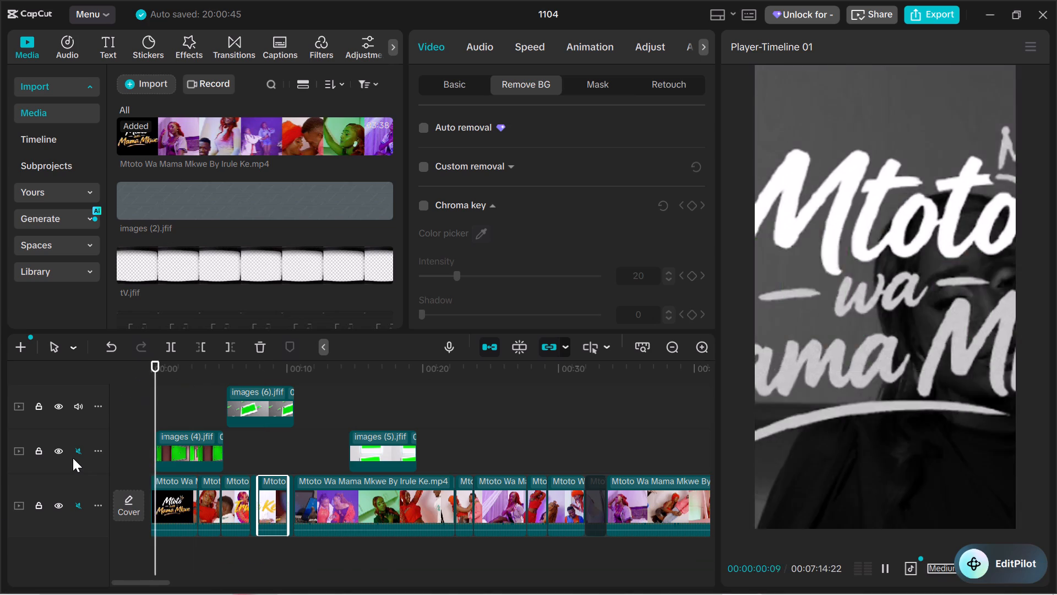
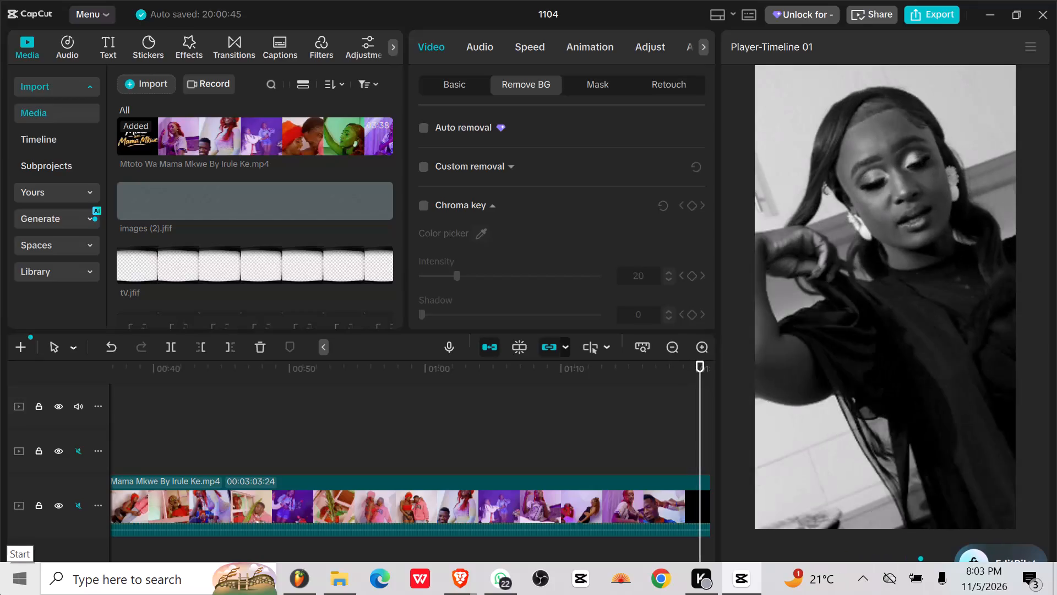
Play the edit from the start for over a minute to review it, and return the playhead to 00:00:00:00.
{"action": "key", "text": "ctrl+minus"}
{"action": "key", "text": "ctrl+minus"}
{"action": "key", "text": "ctrl+minus"}
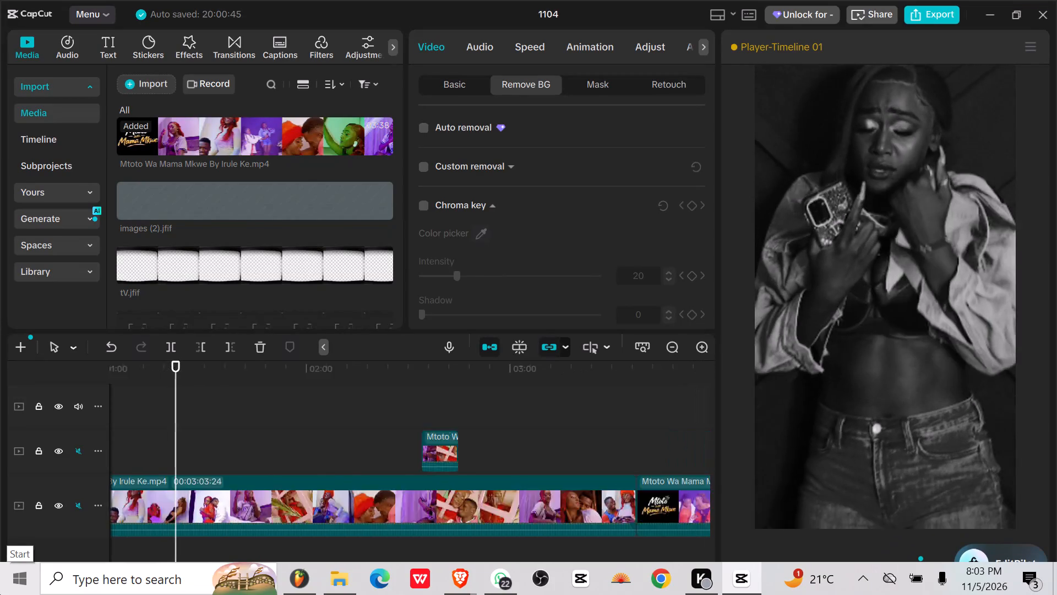
{"action": "key", "text": "ctrl+minus"}
{"action": "key", "text": "ctrl+minus"}
{"action": "key", "text": "minus"}
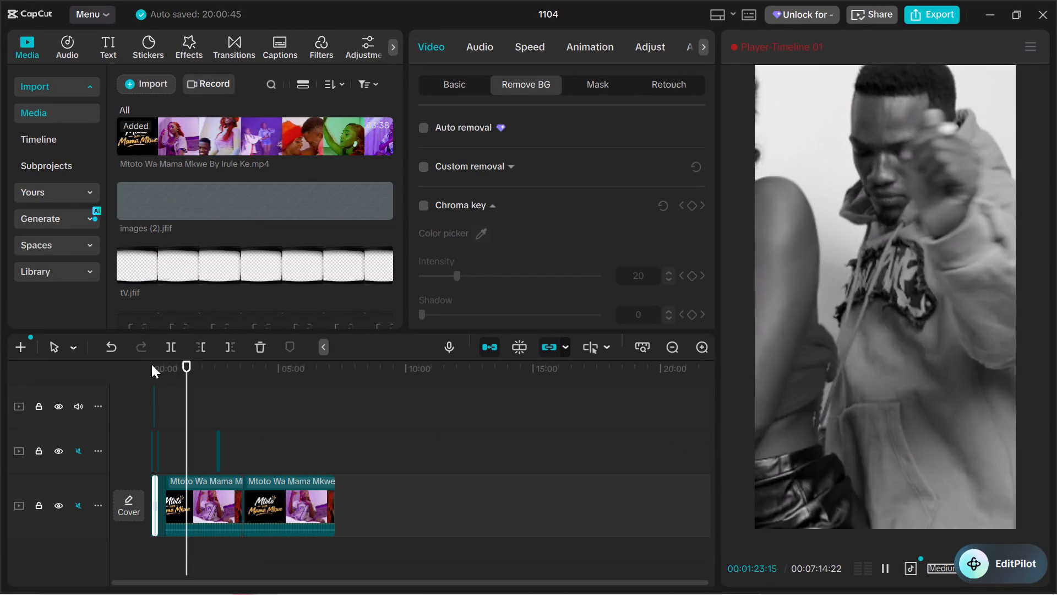
{"action": "left_click", "coordinate": [151, 364]}
{"action": "key", "text": "space"}
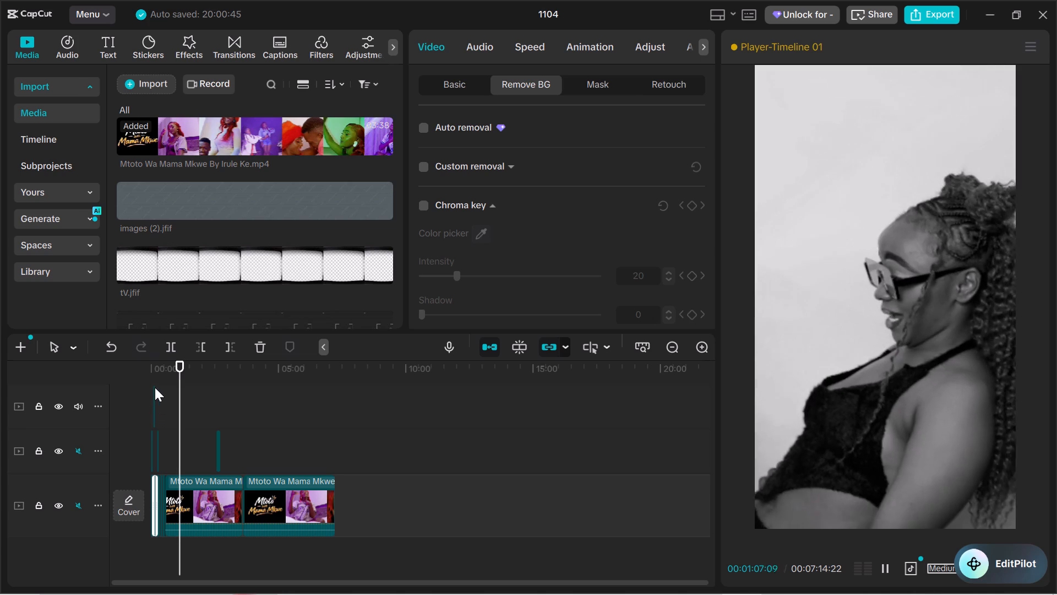
{"action": "left_click", "coordinate": [152, 371]}
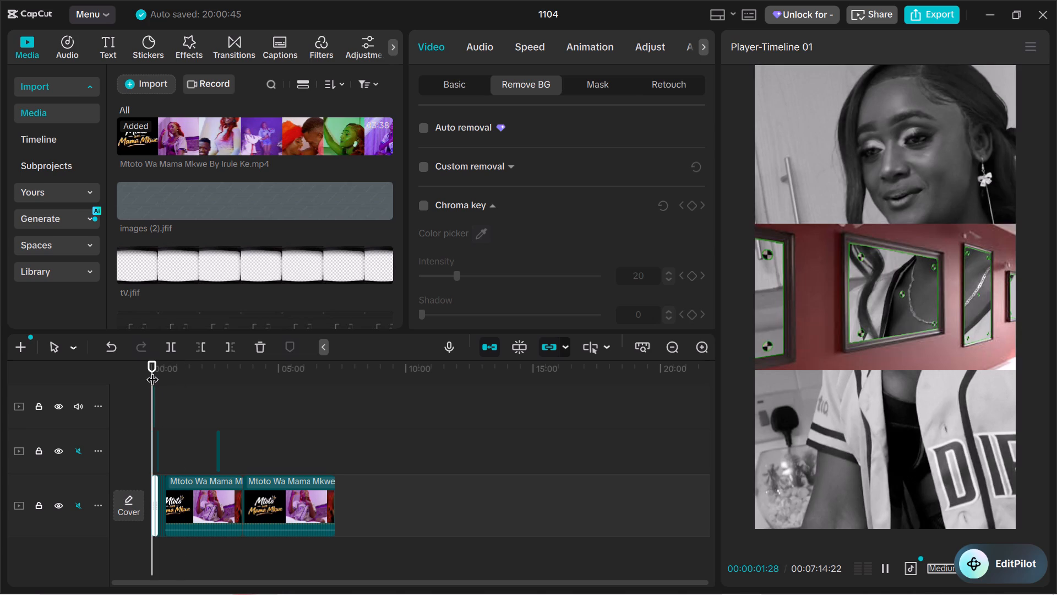
{"action": "left_click_drag", "start_coordinate": [152, 371], "coordinate": [0, 336]}
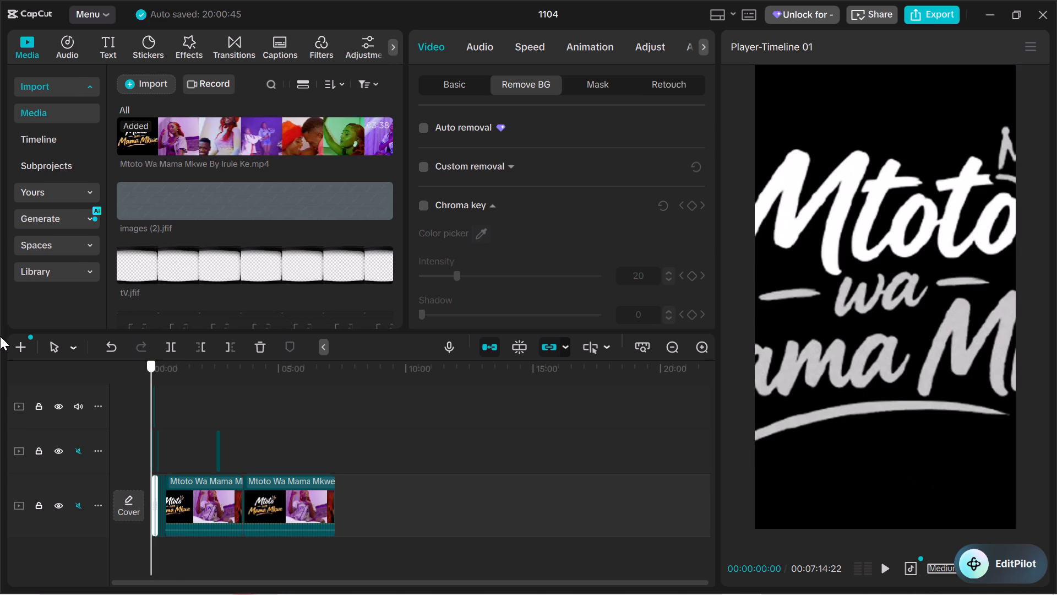
{"action": "left_click_drag", "start_coordinate": [0, 336], "coordinate": [0, 340]}
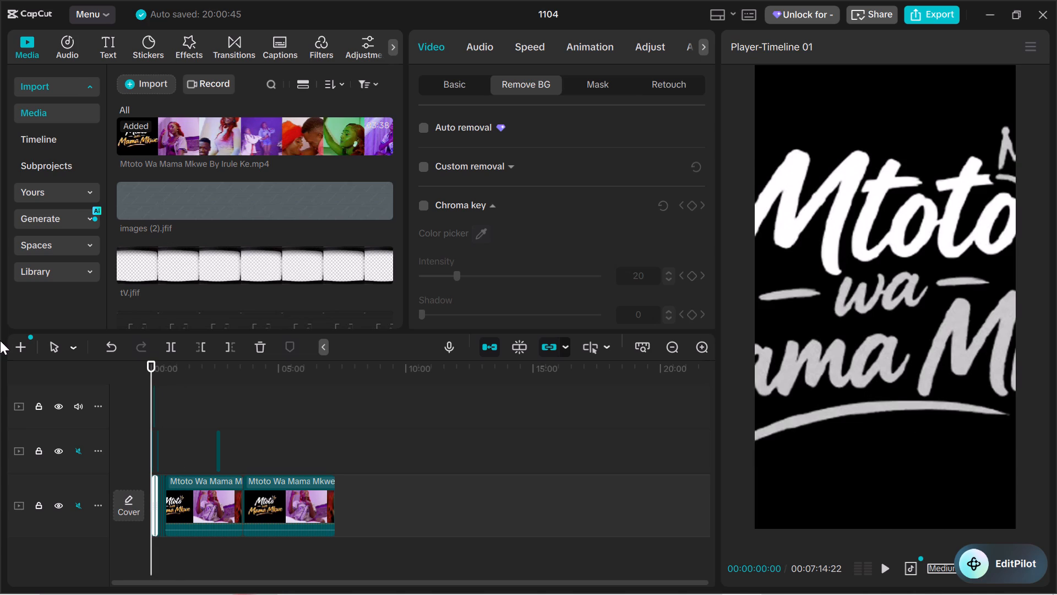
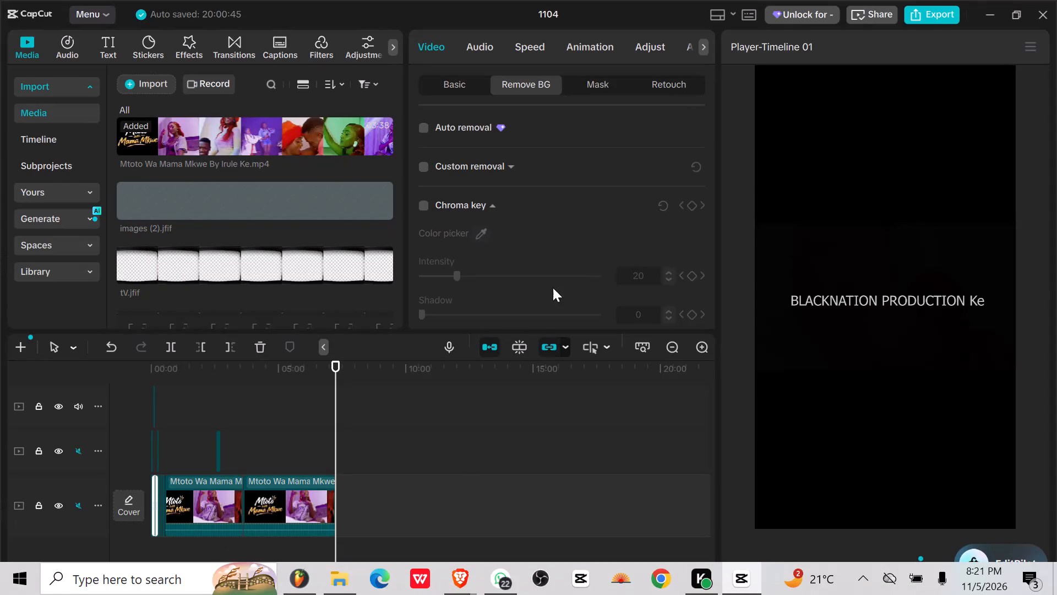
Play the edit's opening to review the keyed frame overlays, pausing on the floating photo frames at about 00:00:05:28.
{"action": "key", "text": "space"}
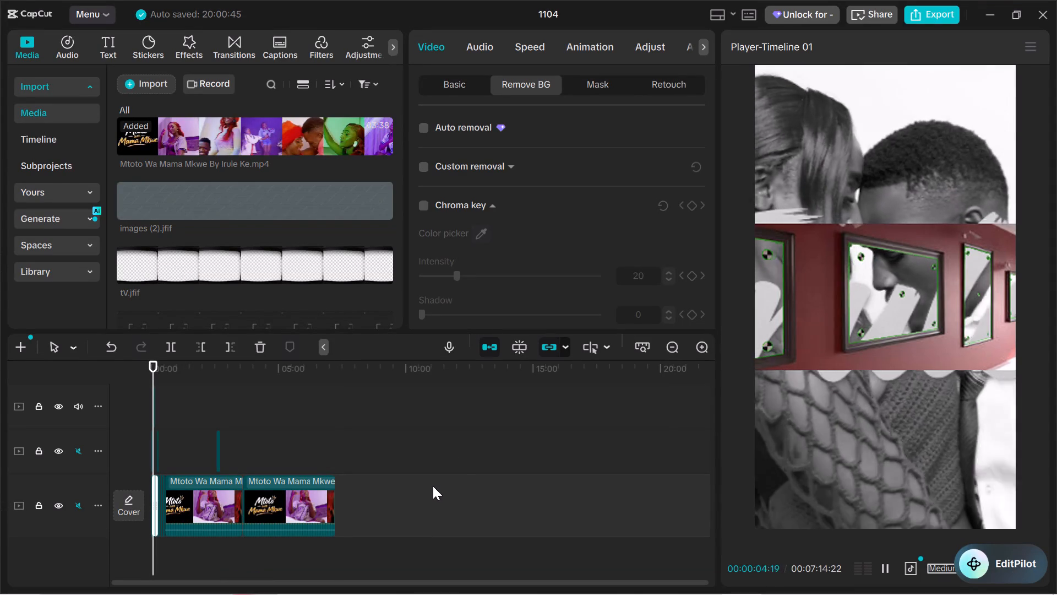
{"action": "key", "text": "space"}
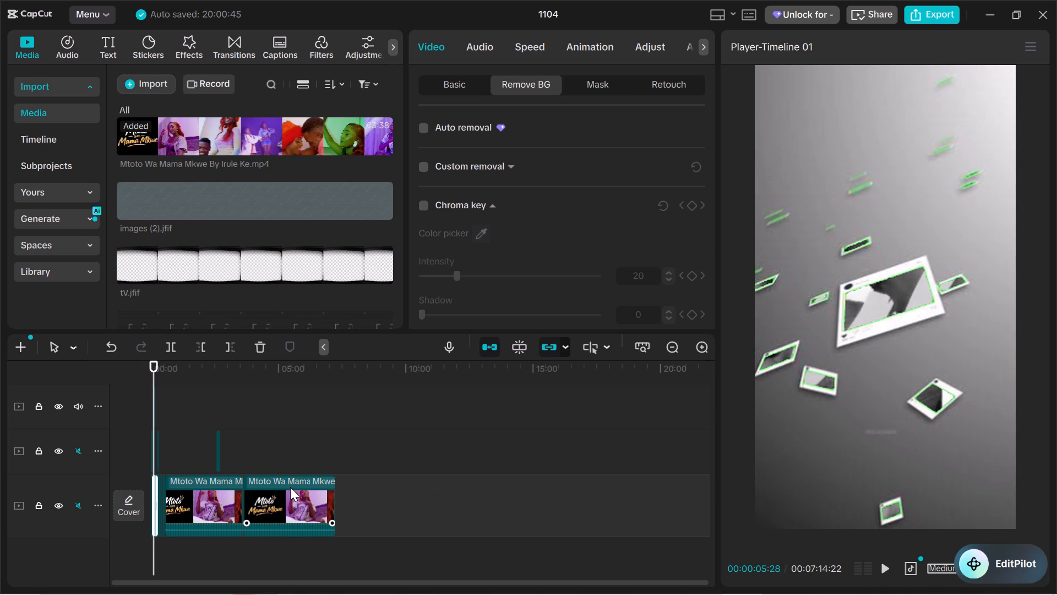
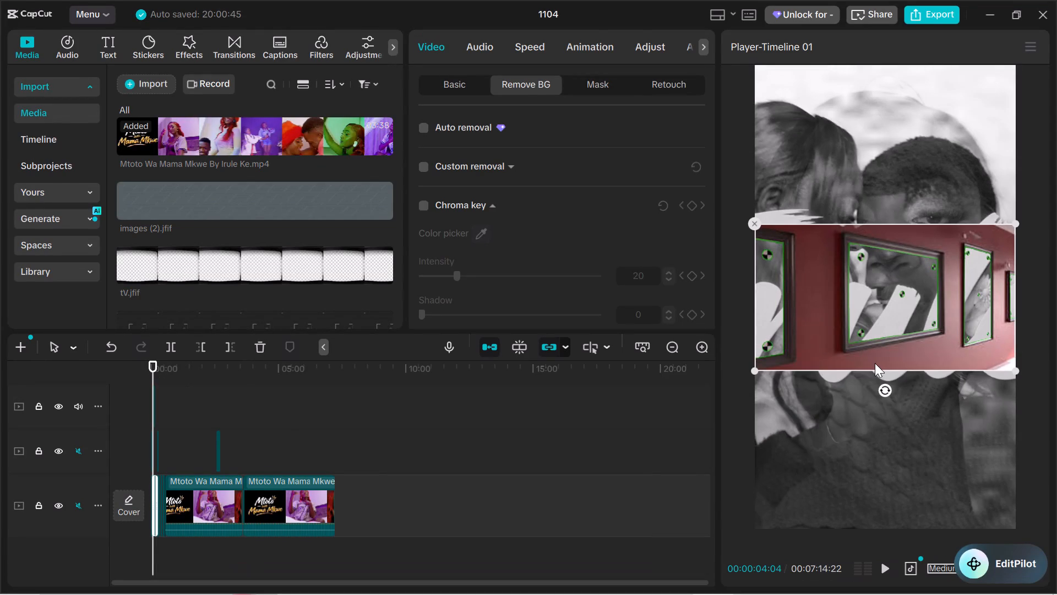
Rotate the red-wall picture-frame overlay a quarter turn counterclockwise to stand vertically and enlarge it to fill the 9:16 canvas.
{"action": "left_click_drag", "start_coordinate": [884, 394], "coordinate": [937, 439]}
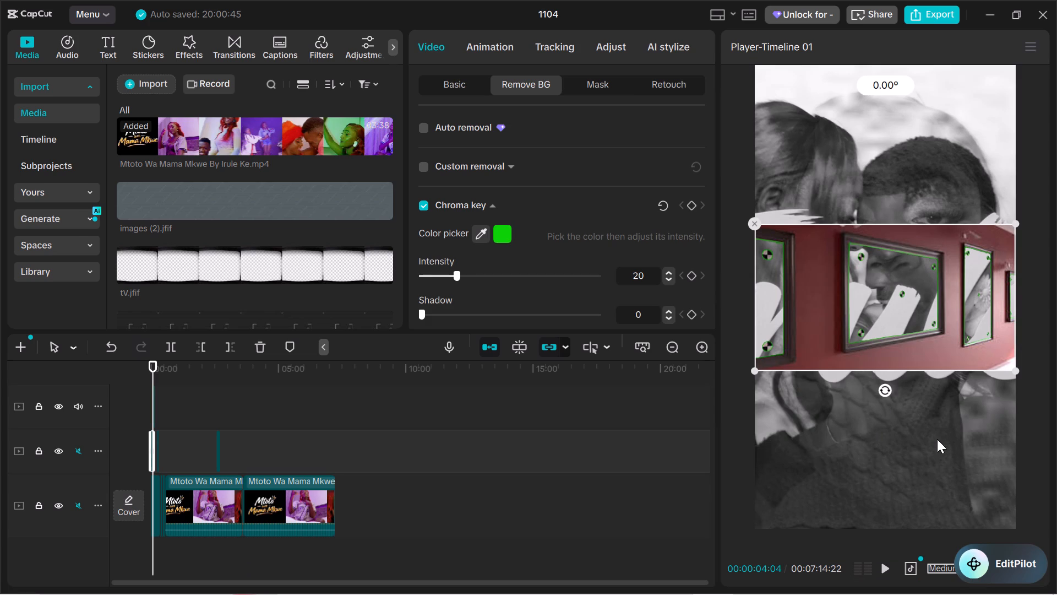
{"action": "left_click_drag", "start_coordinate": [937, 439], "coordinate": [1056, 296]}
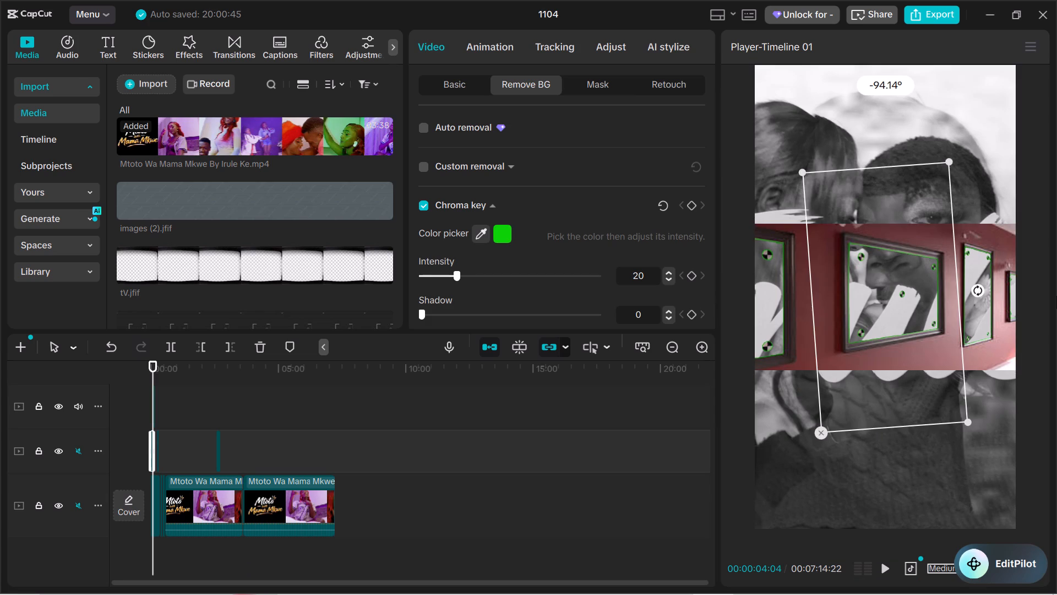
{"action": "left_click_drag", "start_coordinate": [1056, 296], "coordinate": [1054, 304]}
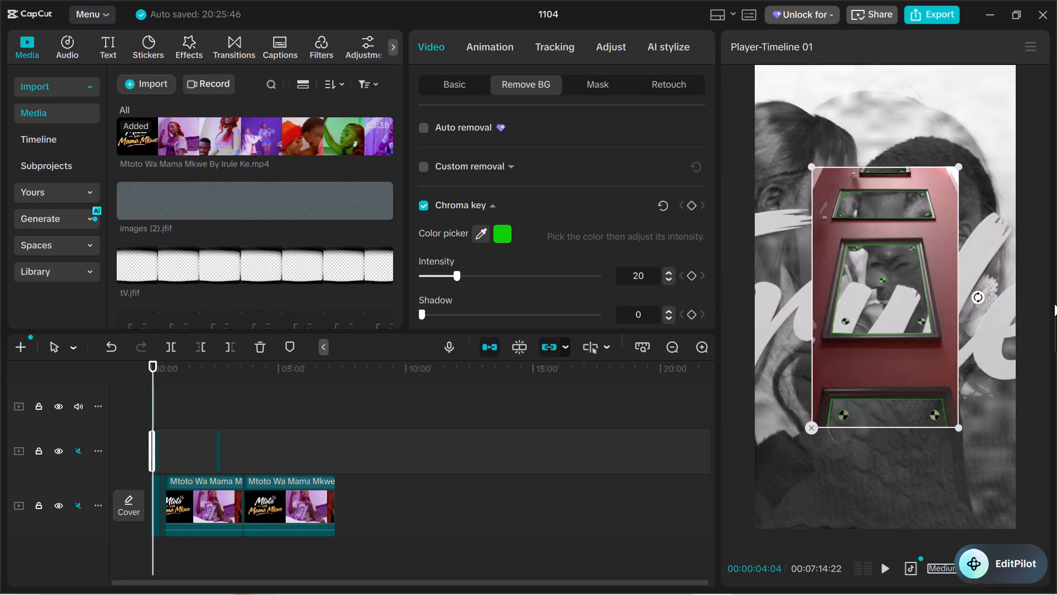
{"action": "left_click_drag", "start_coordinate": [961, 429], "coordinate": [1035, 594]}
Play the edit onward from the rotated red-wall overlay to check the framed image sequence.
{"action": "key", "text": "space"}
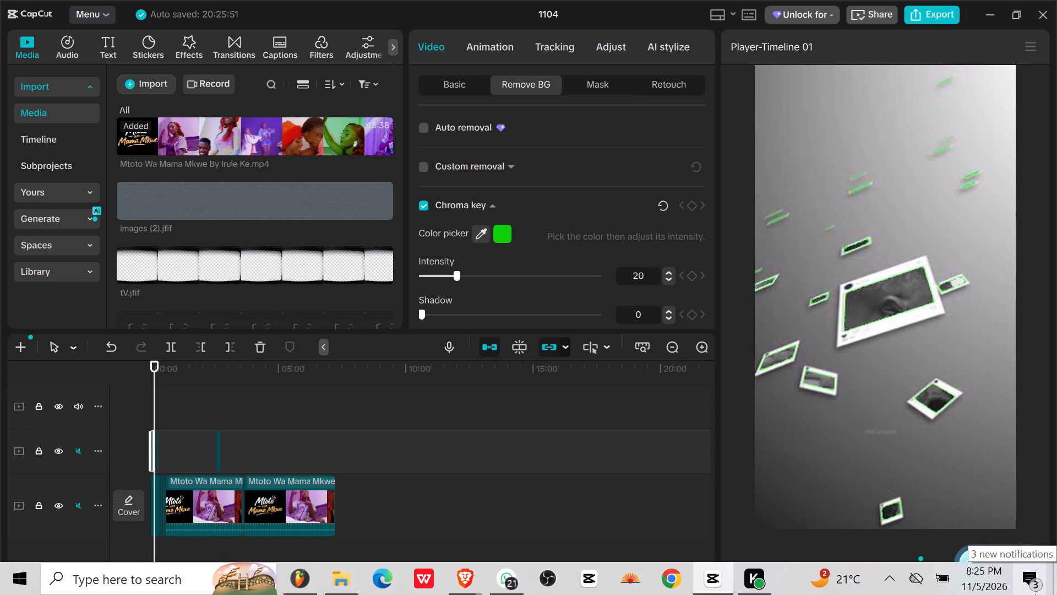
{"action": "key", "text": "space"}
{"action": "key", "text": "space"}
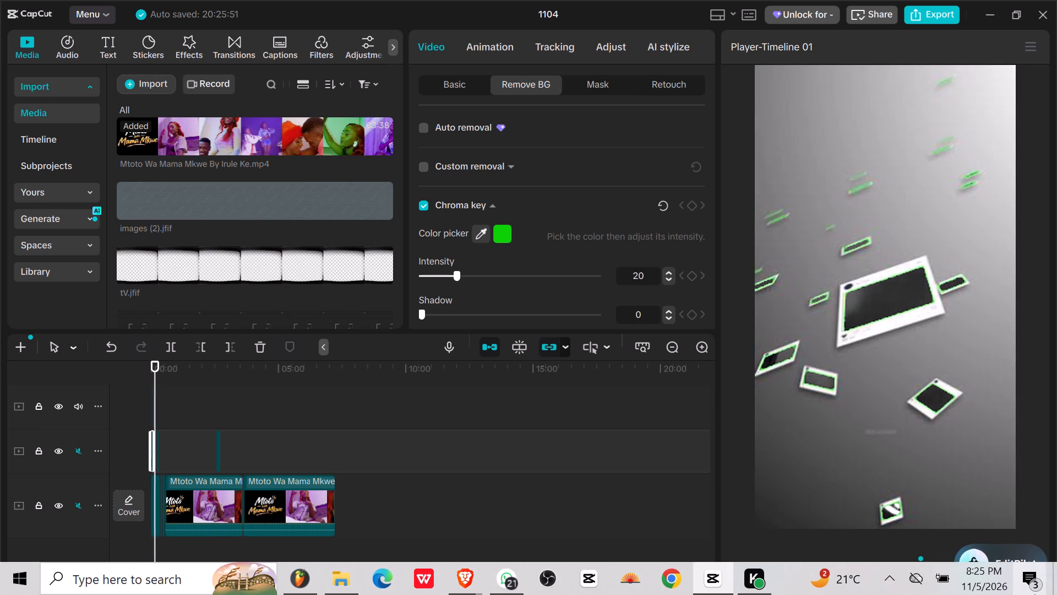